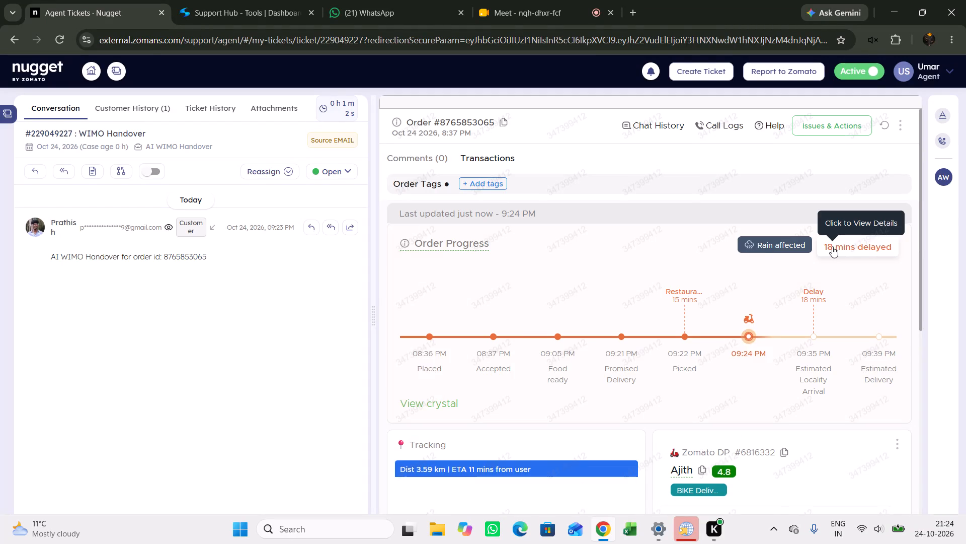
Copy the order's delay text "18 mins delayed" and add it to the ticket as a private note.
left_click_drag(824, 247, 902, 244)
right_click(846, 245)
left_click(697, 259)
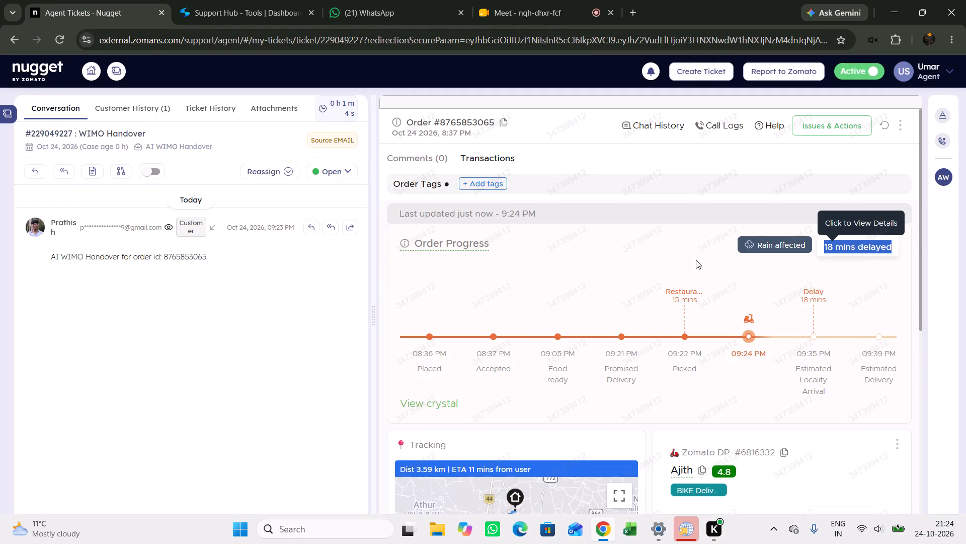
left_click(96, 178)
right_click(399, 270)
left_click(465, 370)
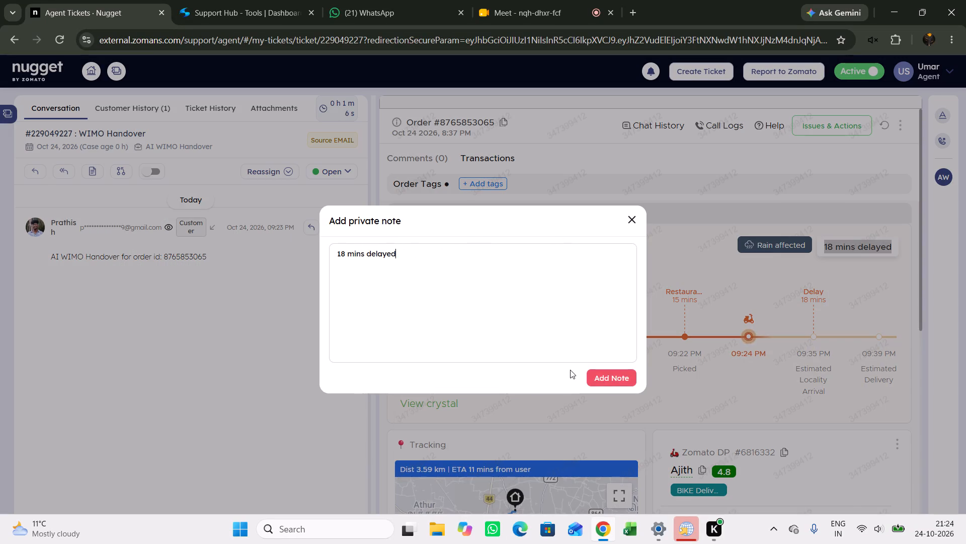
left_click(570, 370)
left_click_drag(602, 371, 607, 371)
Copy the pickup milestone "09:22 PM Picked" from the order timeline and add it as another private note.
left_click_drag(660, 354, 708, 370)
right_click(678, 357)
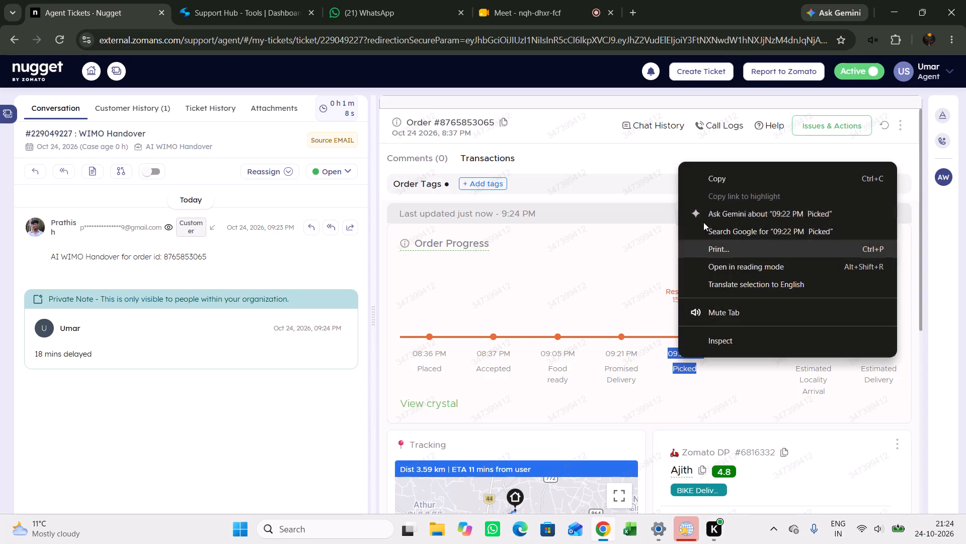
left_click(721, 173)
left_click(94, 168)
right_click(434, 232)
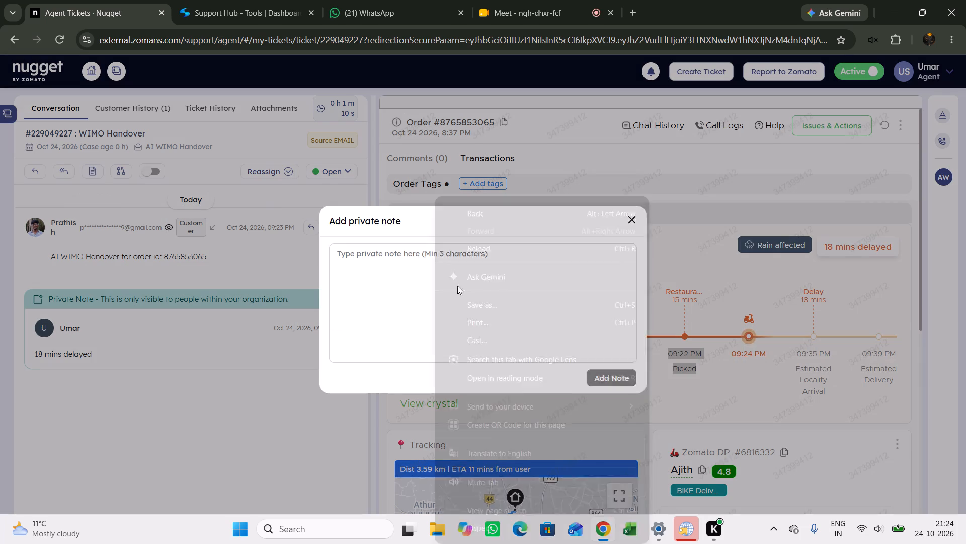
right_click(391, 297)
left_click(458, 367)
left_click(592, 380)
Copy the tracking line "Dist 3.59 km | ETA 11 mins from user" for a private note.
left_click_drag(572, 474, 440, 477)
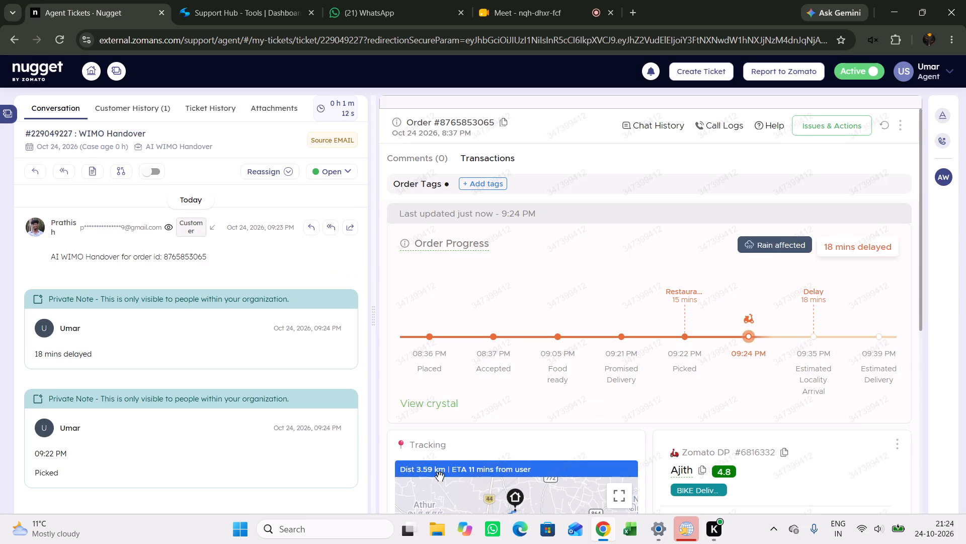
left_click_drag(440, 477, 365, 475)
right_click(424, 466)
left_click(489, 293)
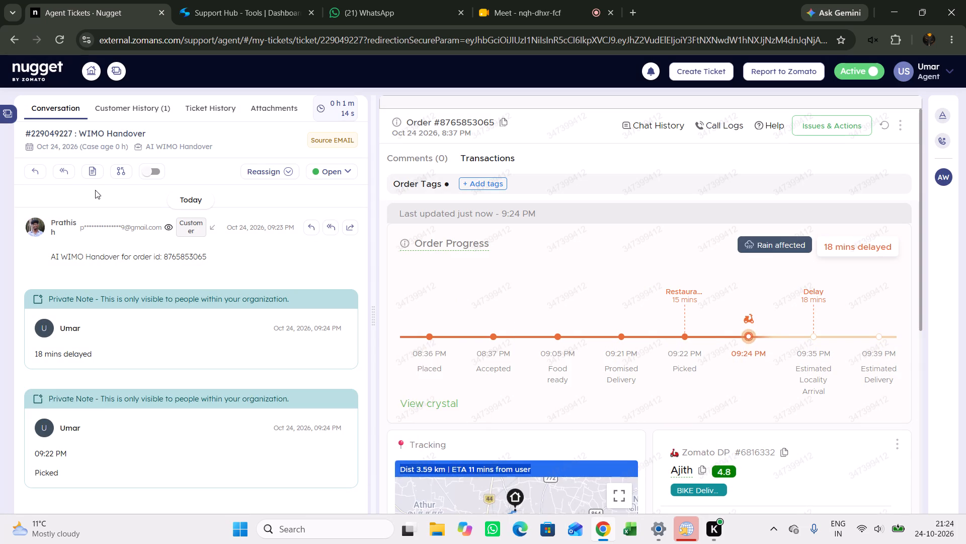
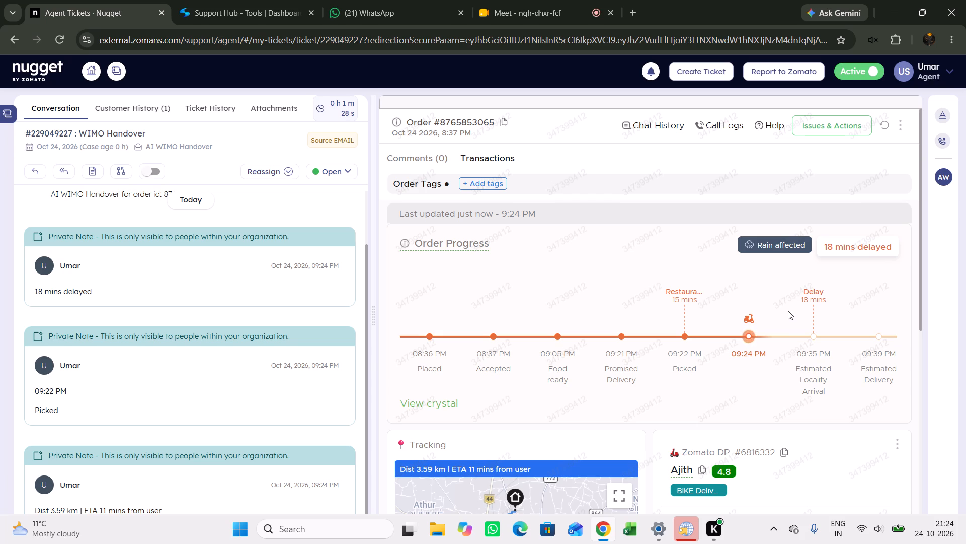
Check the assignment history of the order's delivery partner.
scroll(788, 316, "down", 1)
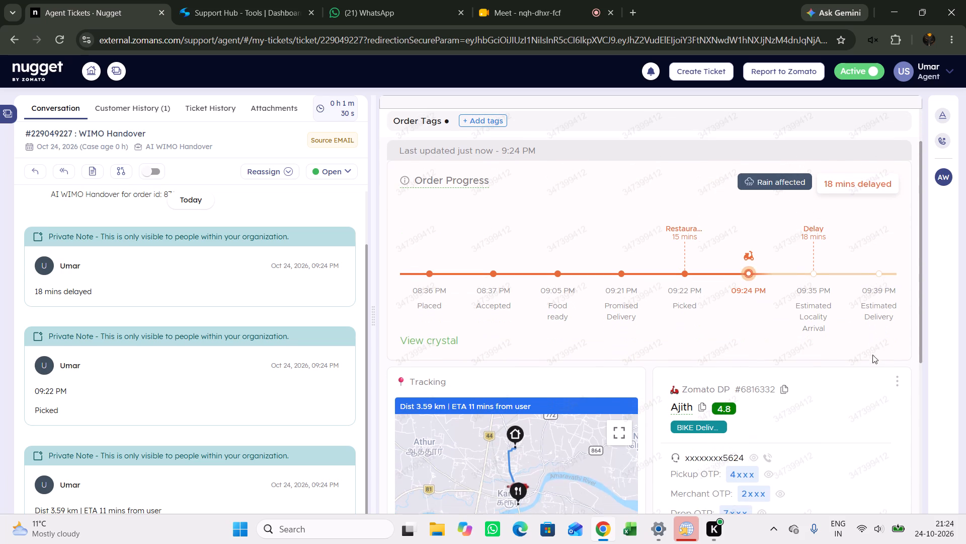
left_click(896, 378)
left_click(819, 424)
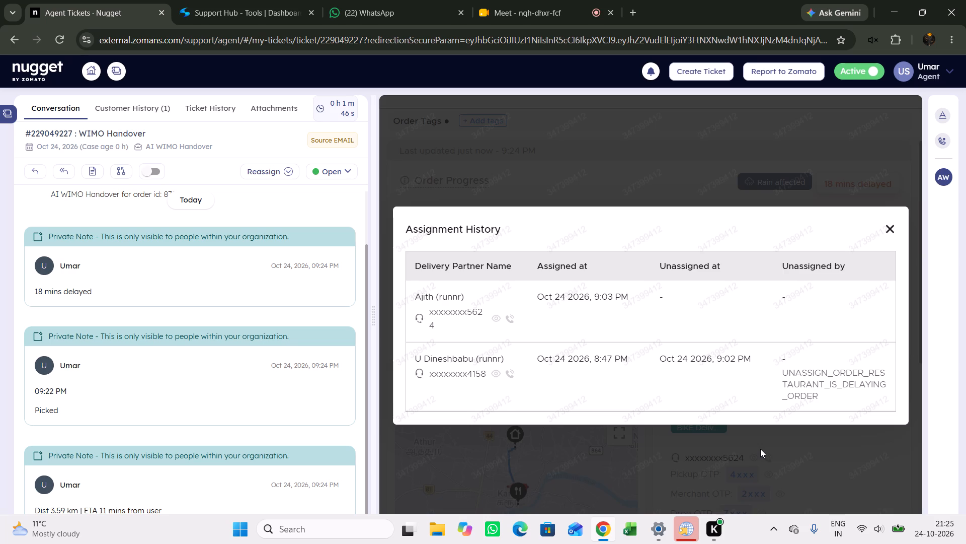
scroll(672, 349, "up", 2)
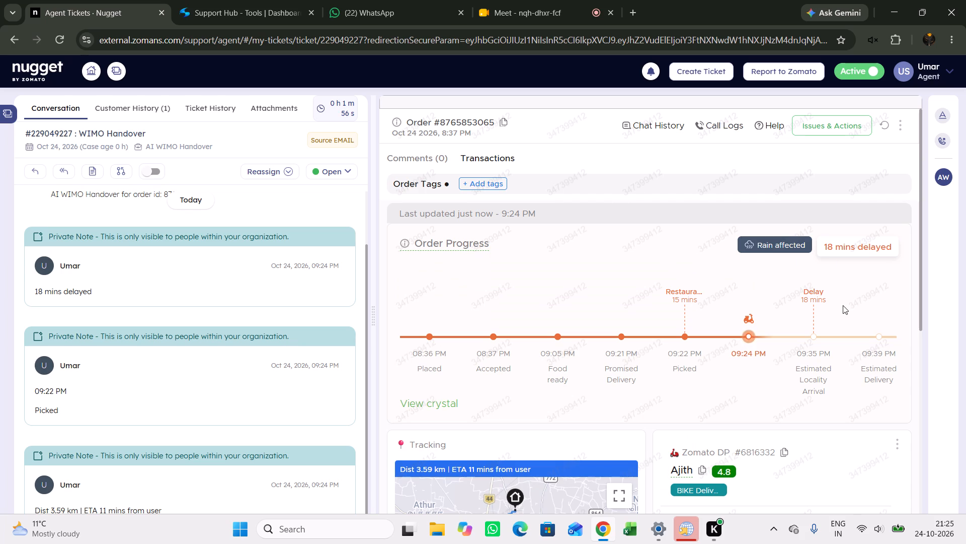
In the ticket properties, set Can Order Be Delivered to Yes.
left_click(941, 105)
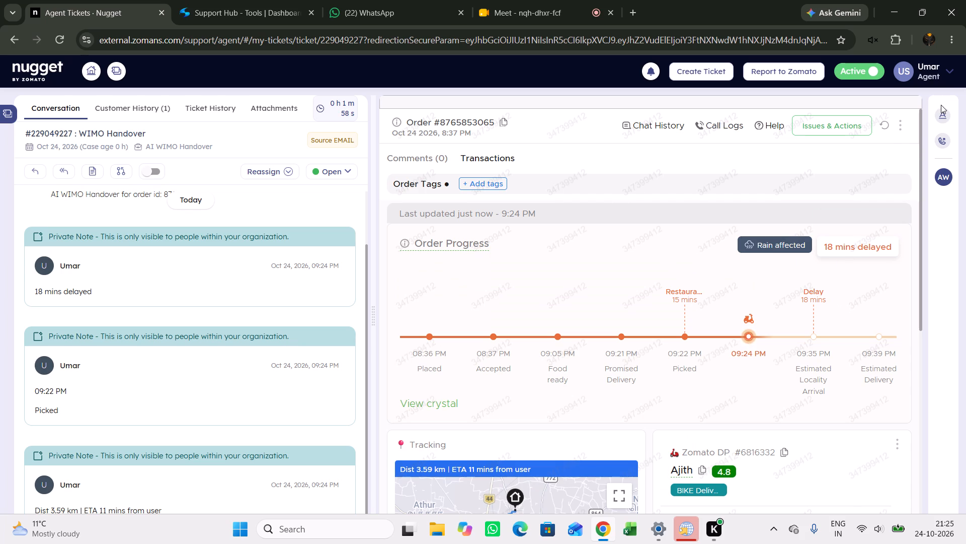
left_click(939, 116)
left_click(784, 323)
left_click(774, 344)
scroll(840, 196, "down", 3)
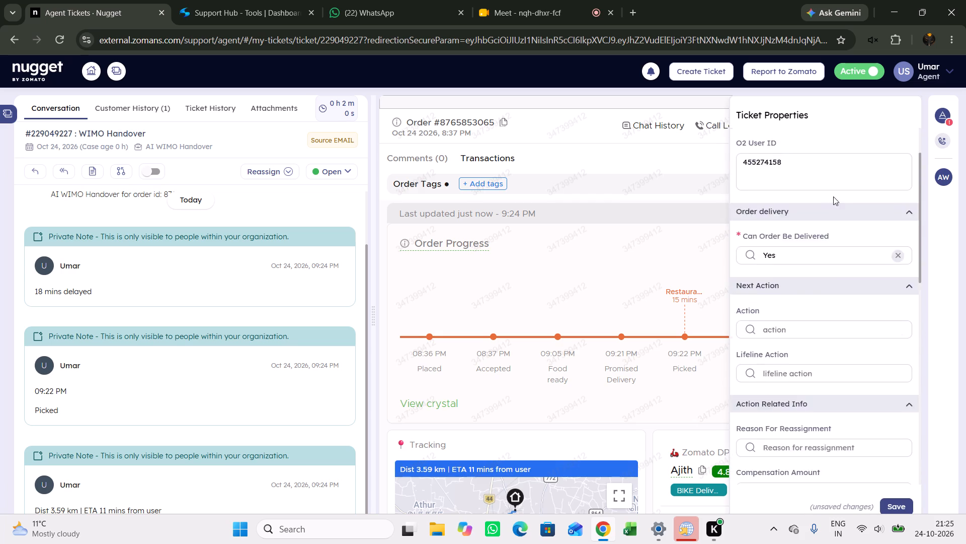
left_click(806, 204)
left_click(795, 227)
left_click(790, 251)
left_click(781, 269)
Set Are Properties Filled to Yes and Order Status Expected Time to "Arrival at cx location".
scroll(781, 269, "down", 10)
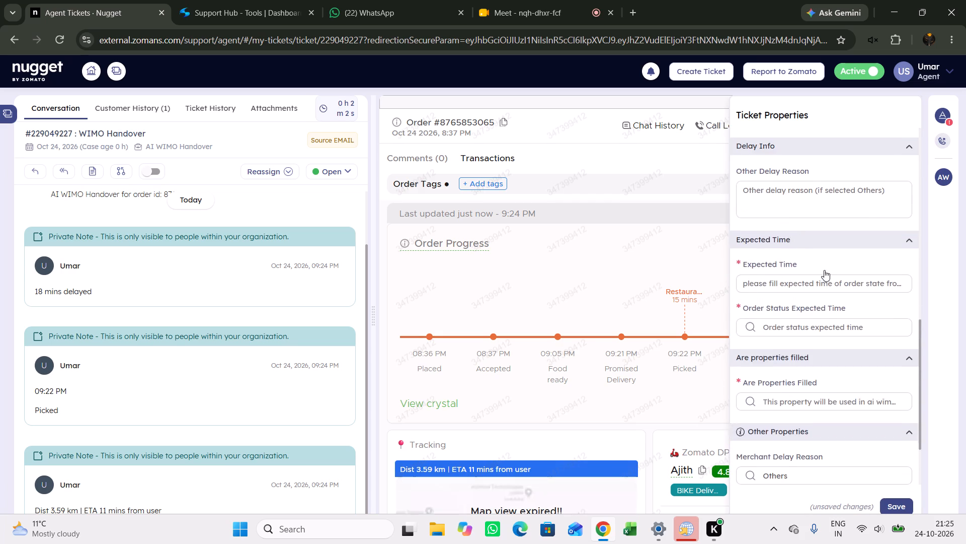
left_click_drag(837, 297, 836, 302)
left_click(802, 325)
left_click(801, 309)
left_click(789, 329)
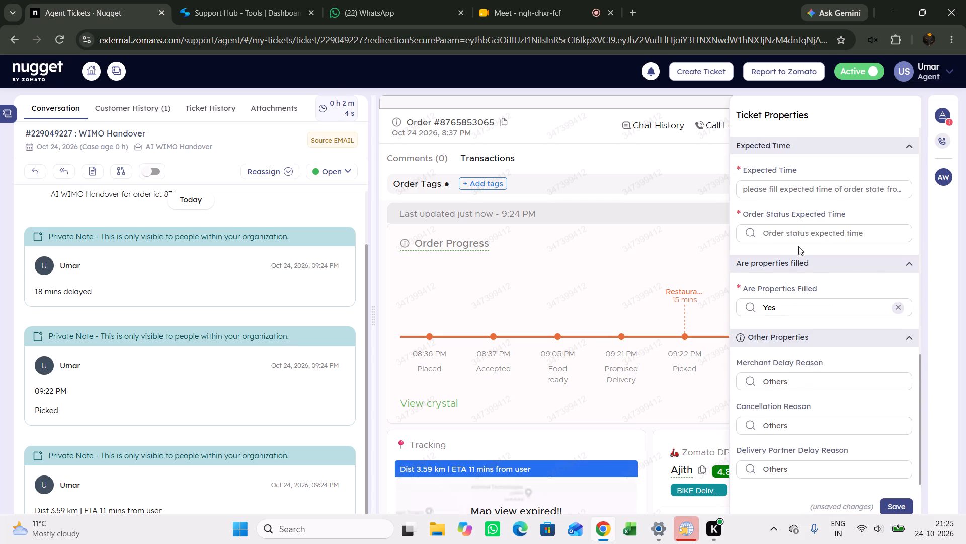
left_click(803, 232)
left_click(801, 300)
Copy Support Hub's transfer_order template about the previous delivery partner's reassignment due to vehicle issue into the ticket's Other Delay Reason.
scroll(799, 308, "up", 3)
left_click(790, 293)
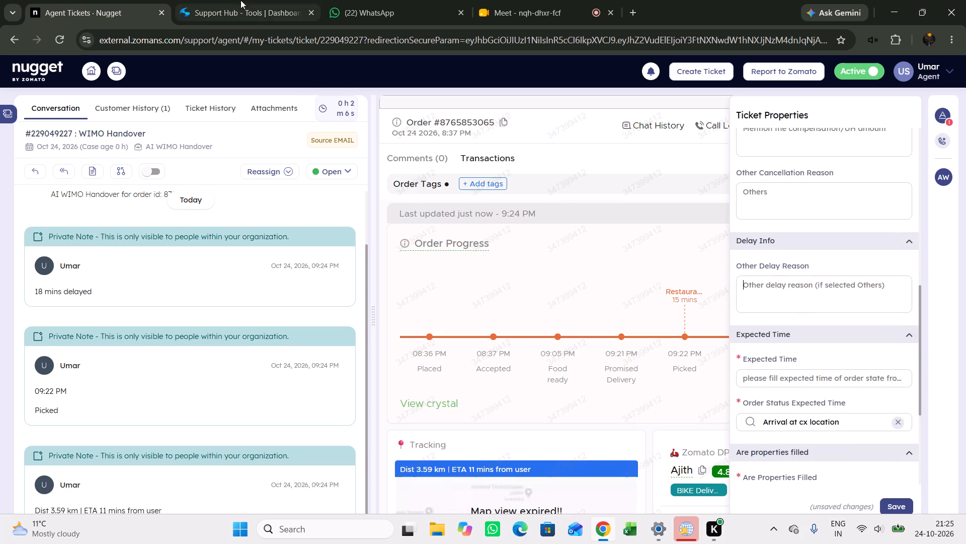
left_click(224, 0)
left_click(150, 261)
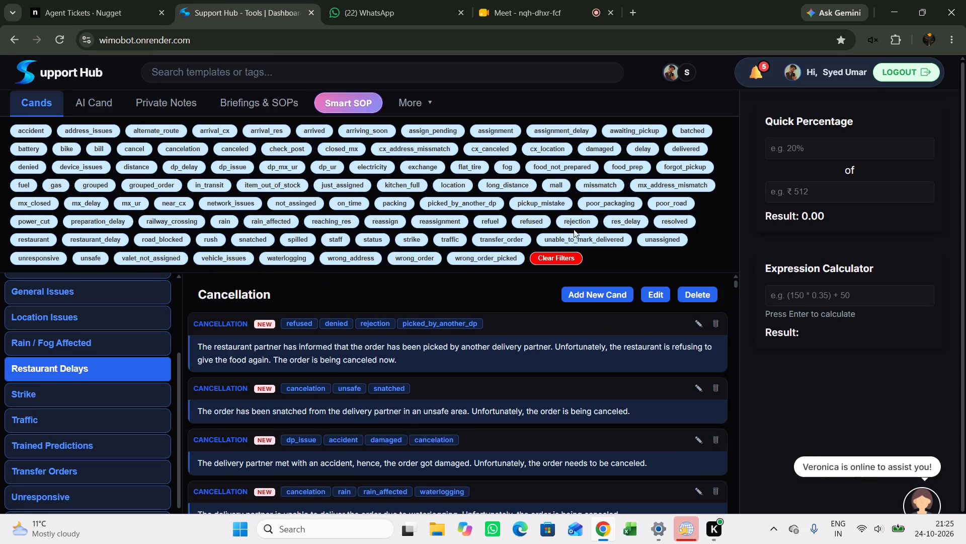
left_click(504, 241)
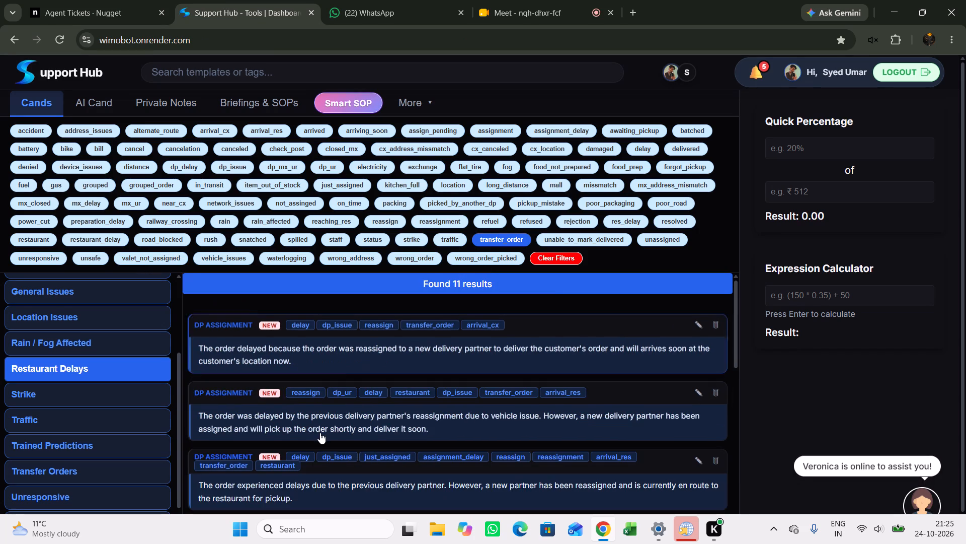
scroll(320, 437, "up", 4)
left_click(356, 414)
left_click(114, 0)
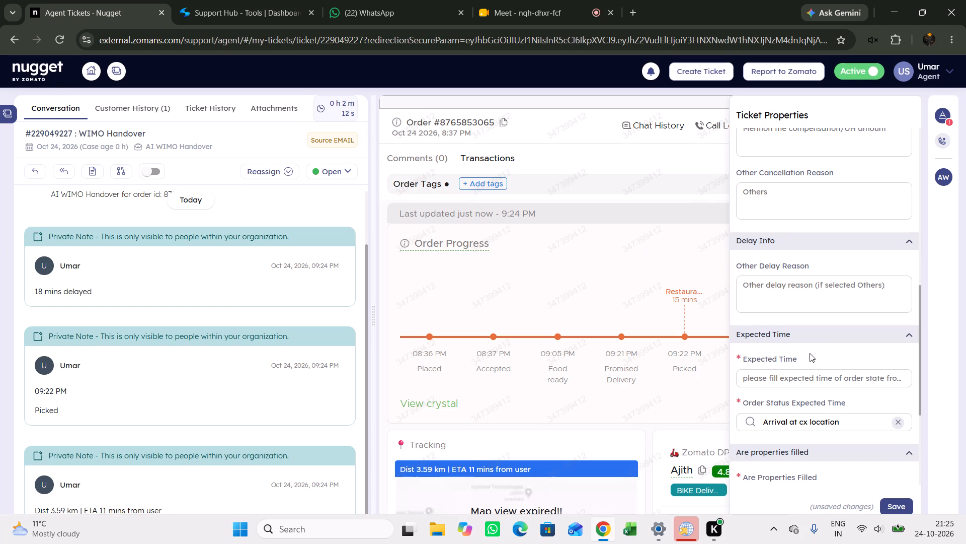
right_click(800, 280)
left_click(852, 382)
left_click(829, 382)
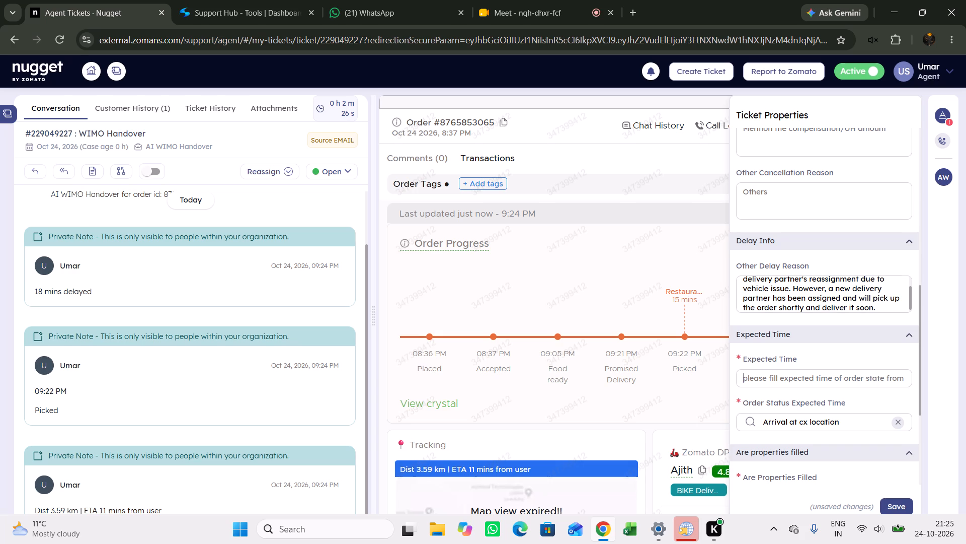
Replace "vehicle issue" with "restaurant delay" in the Other Delay Reason text.
left_click(787, 286)
left_click_drag(789, 288, 729, 281)
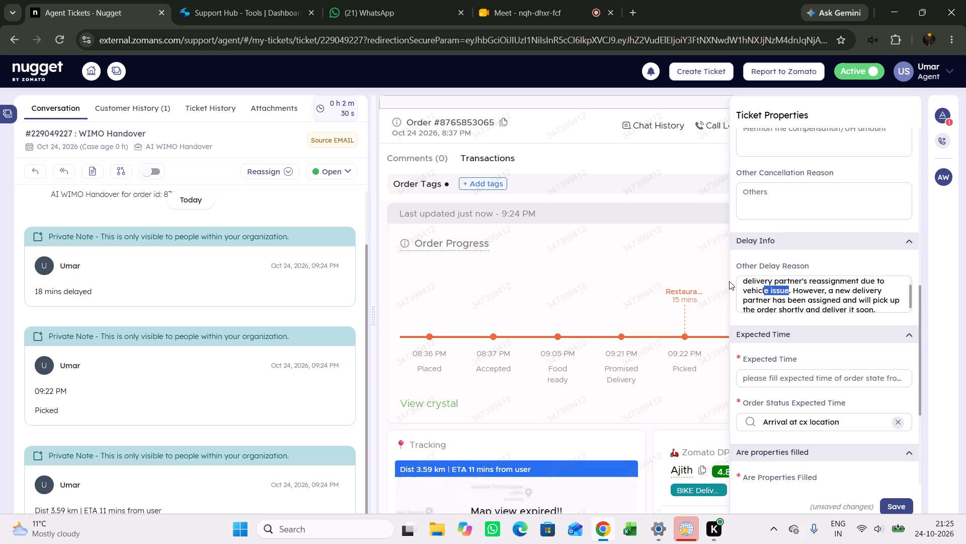
left_click_drag(729, 281, 745, 296)
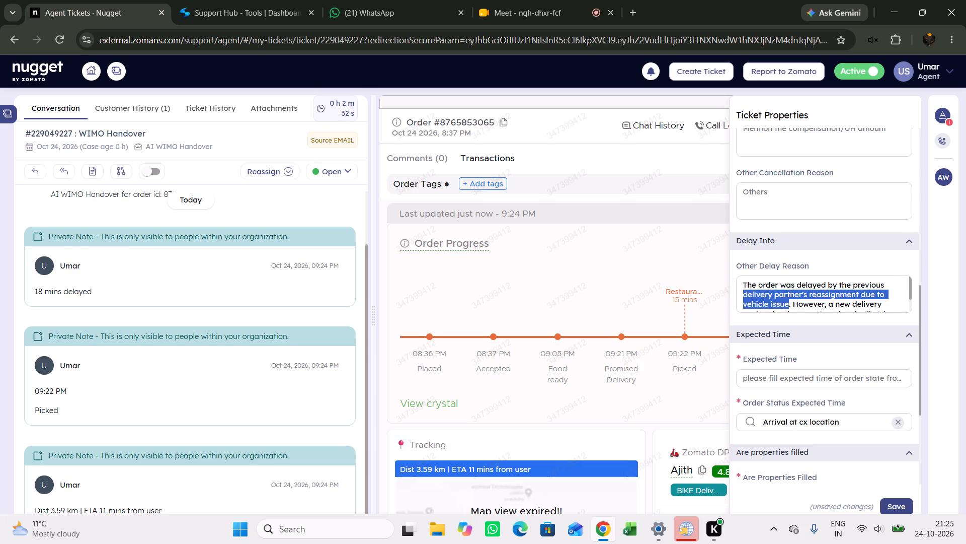
left_click_drag(745, 296, 740, 301)
key("BackSpace")
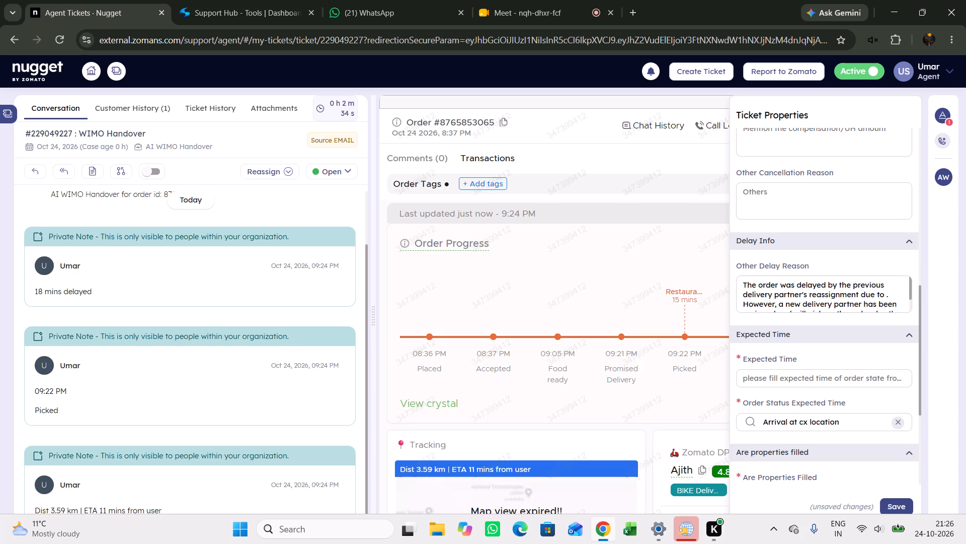
type("restaurant de")
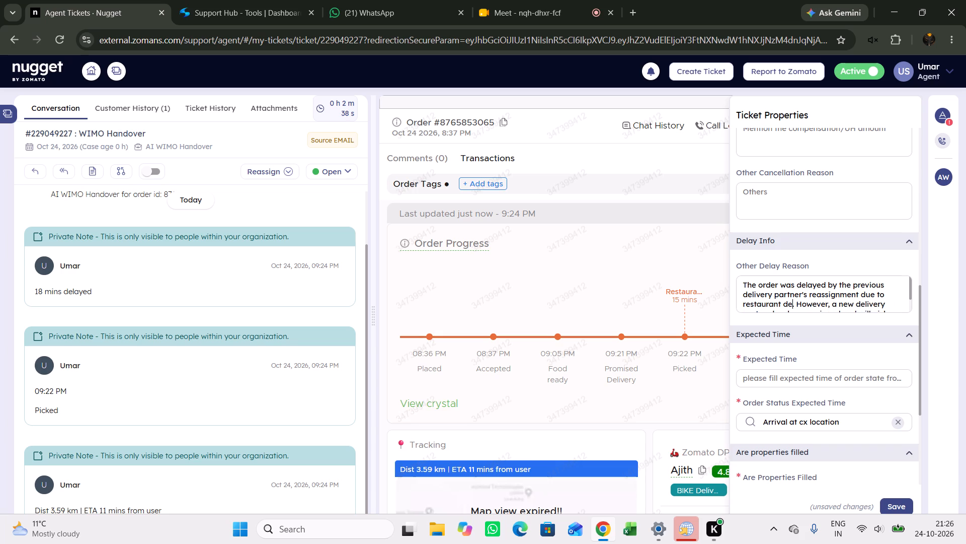
type("lay")
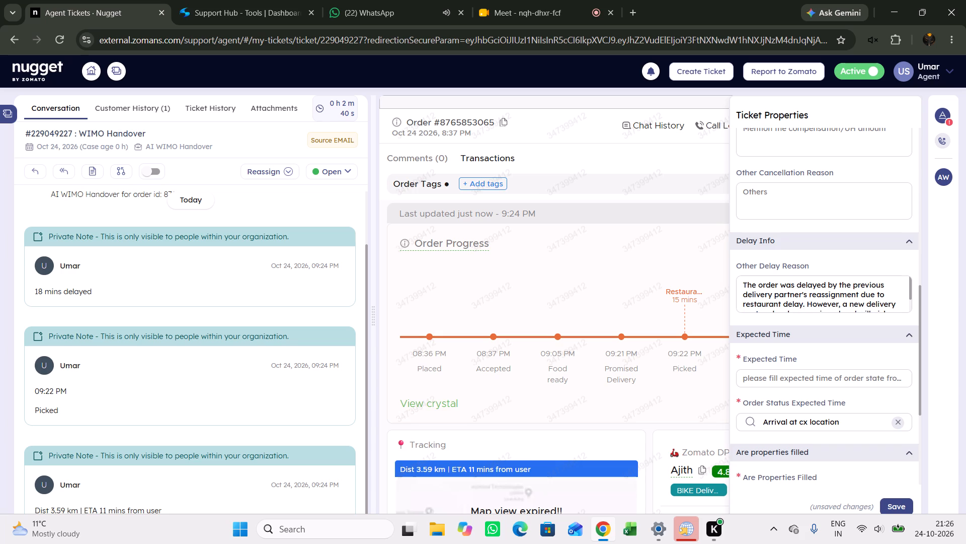
Rewrite the ending of the delay reason after "a new delivery partner has" as "picked up the order and will deliver it soon.".
scroll(826, 295, "down", 1)
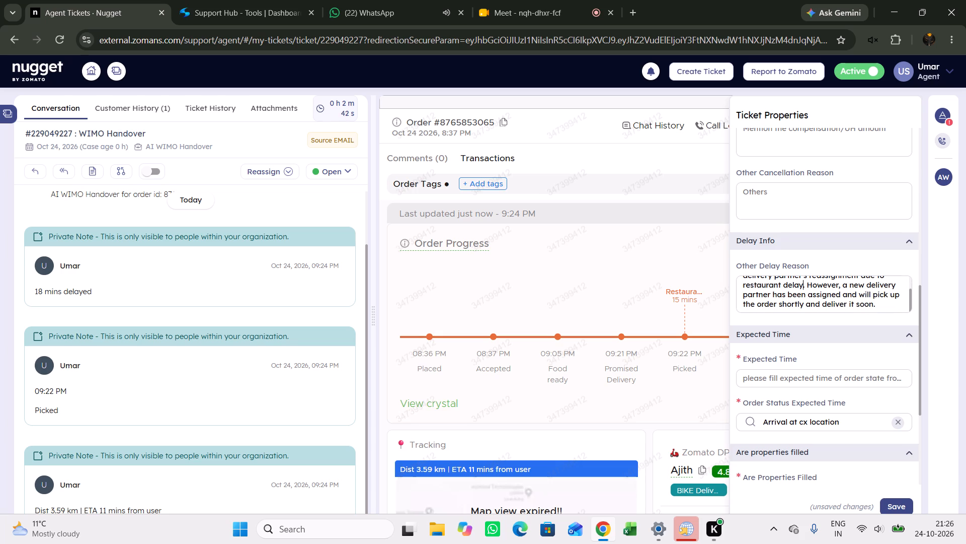
left_click_drag(786, 295, 884, 319)
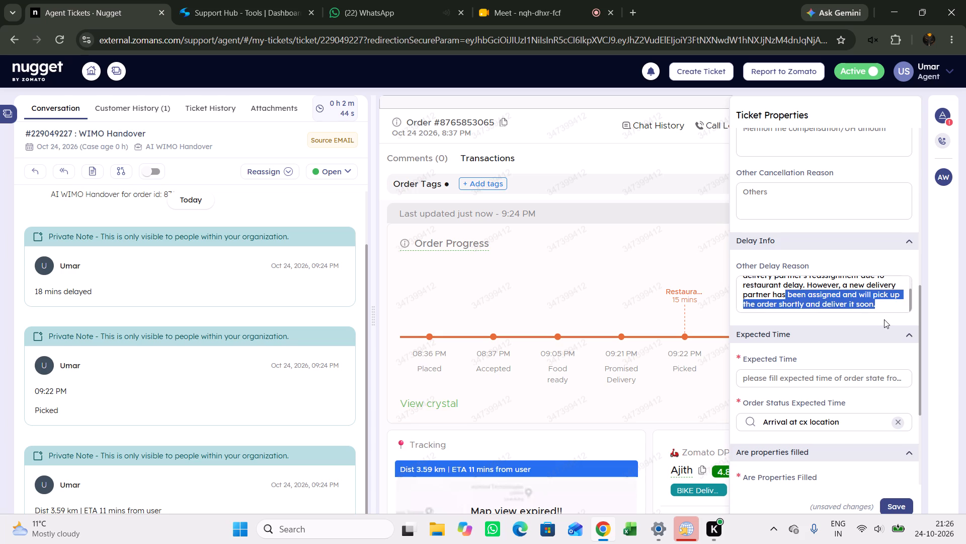
key("BackSpace")
key("space")
type("p")
key("i")
type("cked up the order and")
key("space")
type("w")
type("ill deliver it soon")
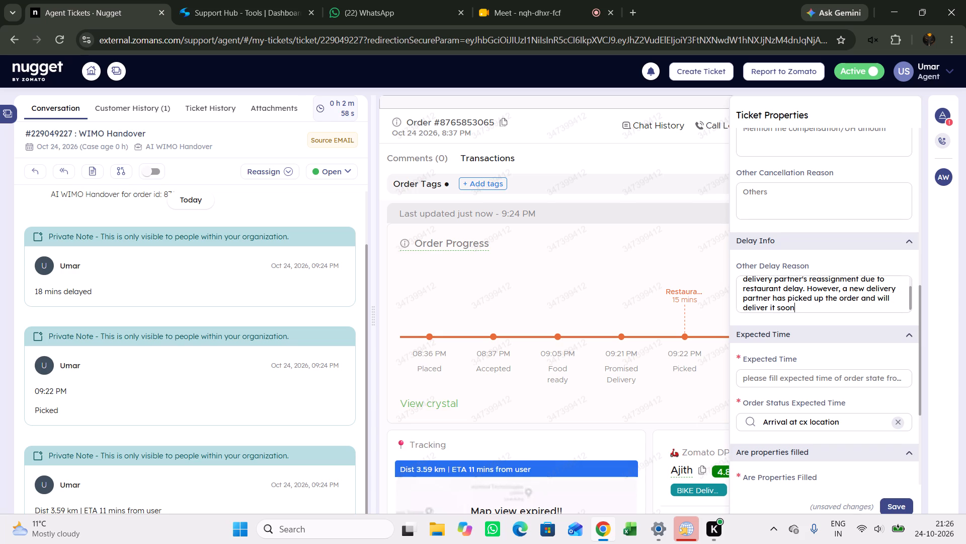
key("period")
Set the Expected Time to 10.
left_click(824, 369)
left_click(820, 377)
key("1")
key("0")
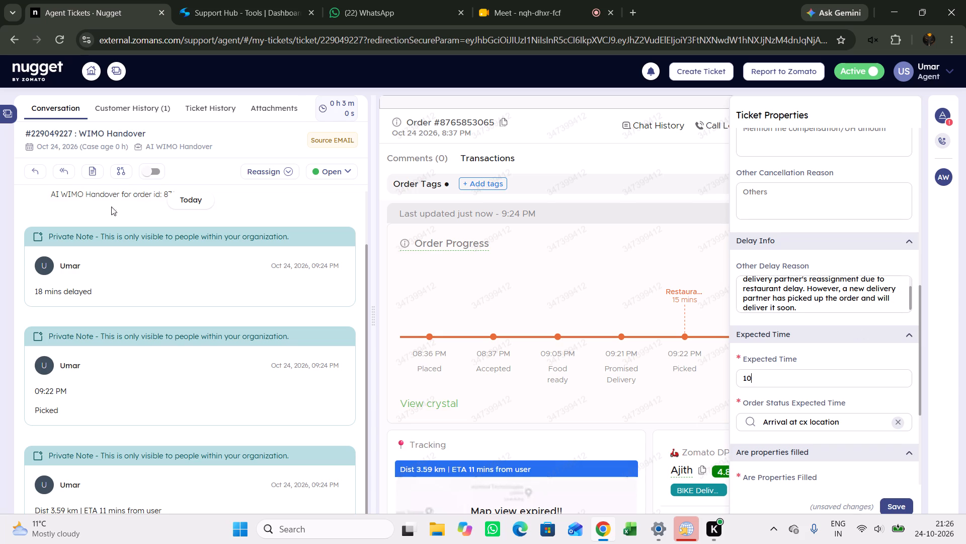
Add a private note reading "dp connected" to the ticket.
left_click(90, 175)
left_click(421, 282)
key("d")
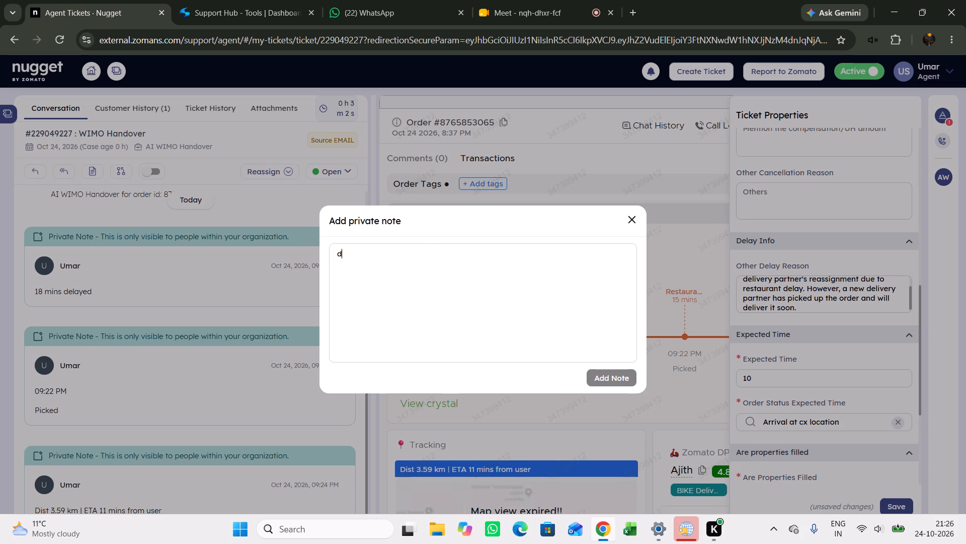
key("p")
key("space")
type("co")
type("nnecte")
key("d")
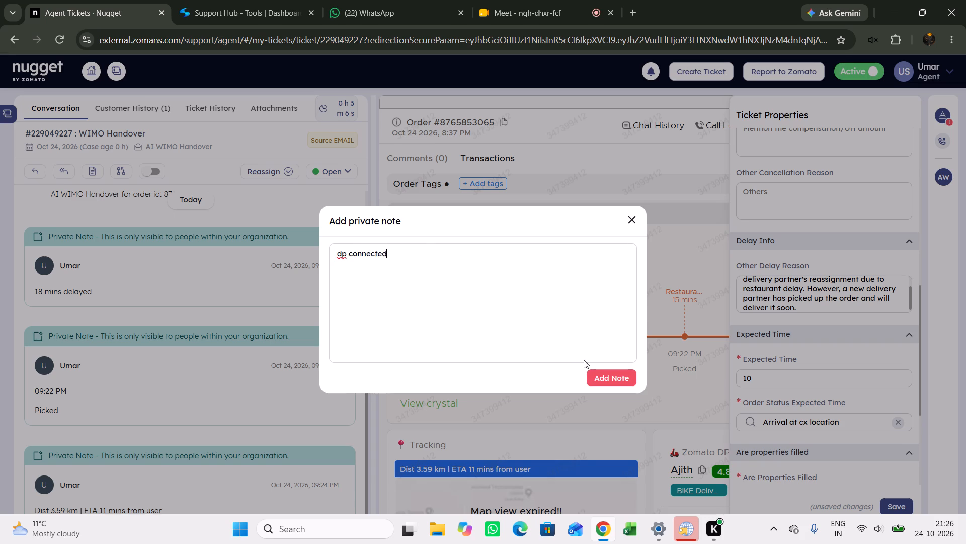
left_click(603, 369)
Review the delay reason text and recheck the delivery partner assignment history against it.
scroll(807, 294, "up", 4)
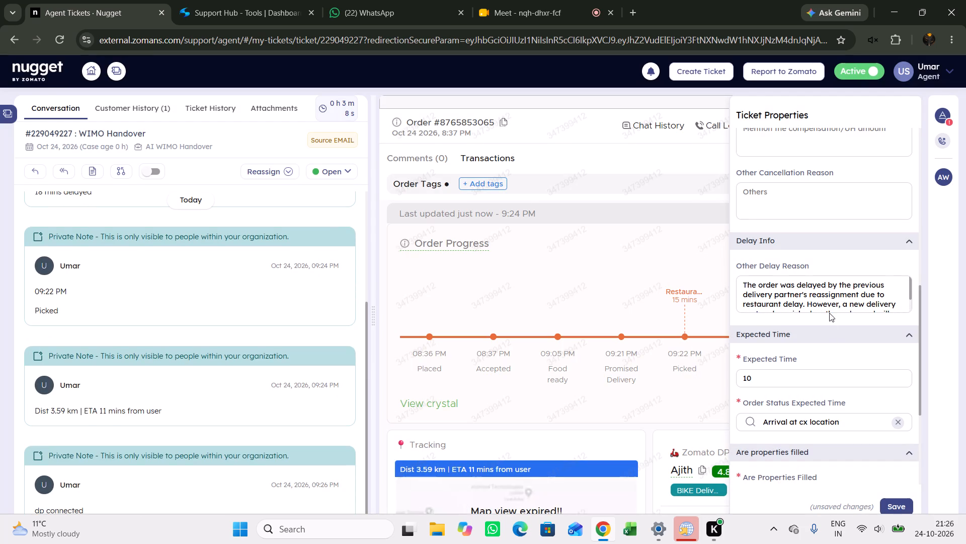
scroll(832, 304, "down", 1)
left_click(940, 115)
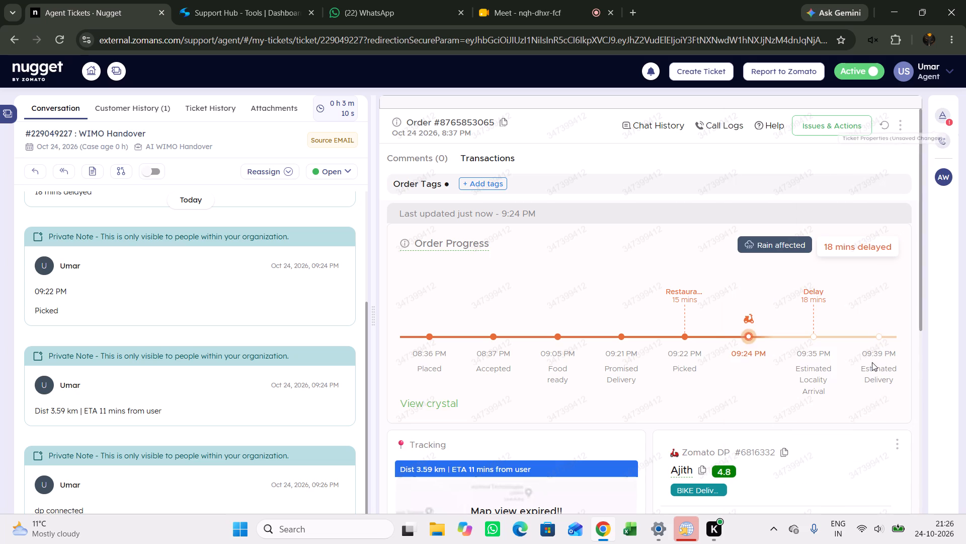
left_click(899, 445)
left_click(837, 471)
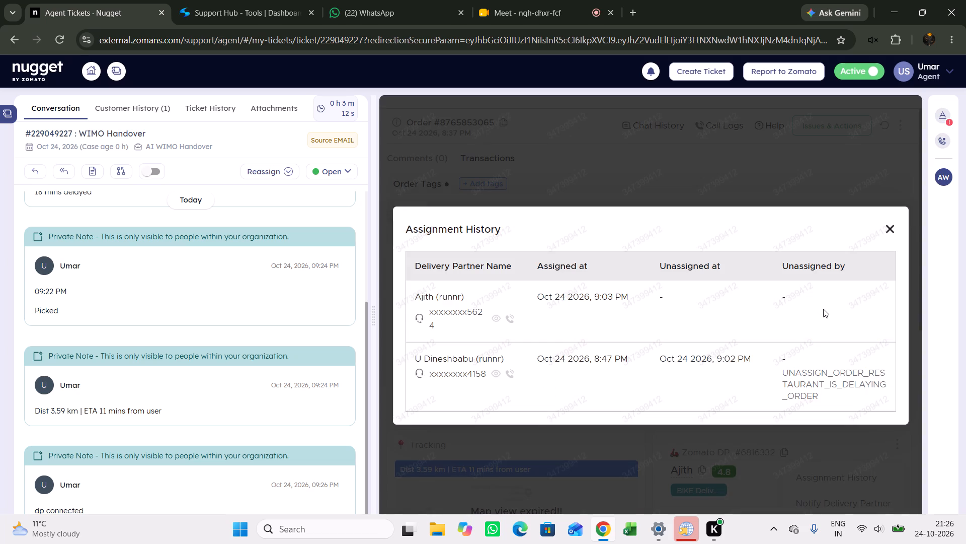
Return to the ticket properties, review the filled fields and save them.
left_click(947, 123)
scroll(852, 336, "up", 2)
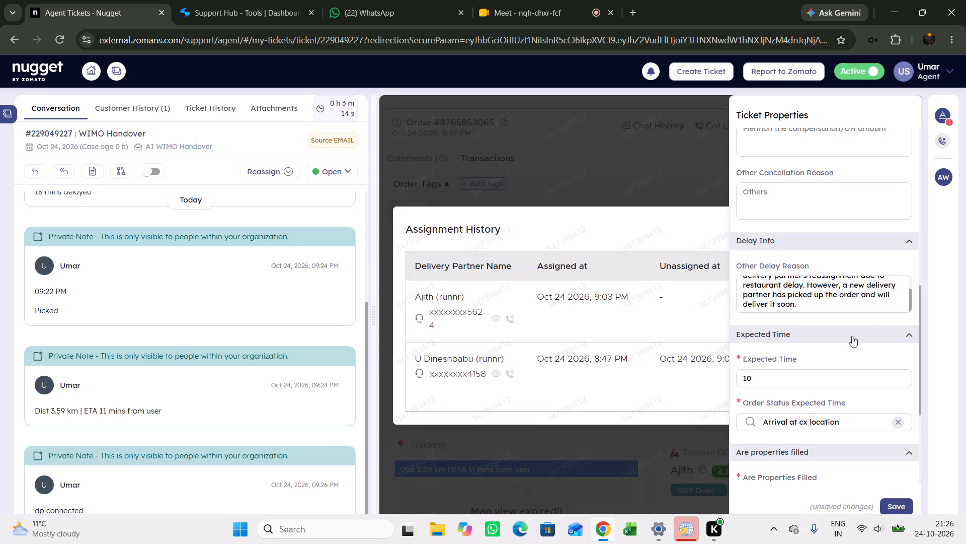
scroll(852, 336, "up", 3)
scroll(852, 336, "down", 8)
left_click(903, 506)
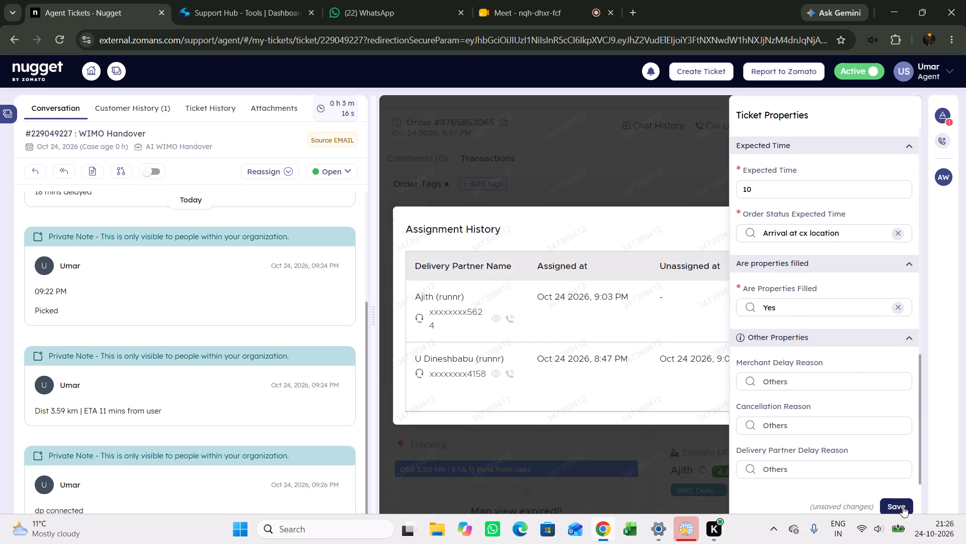
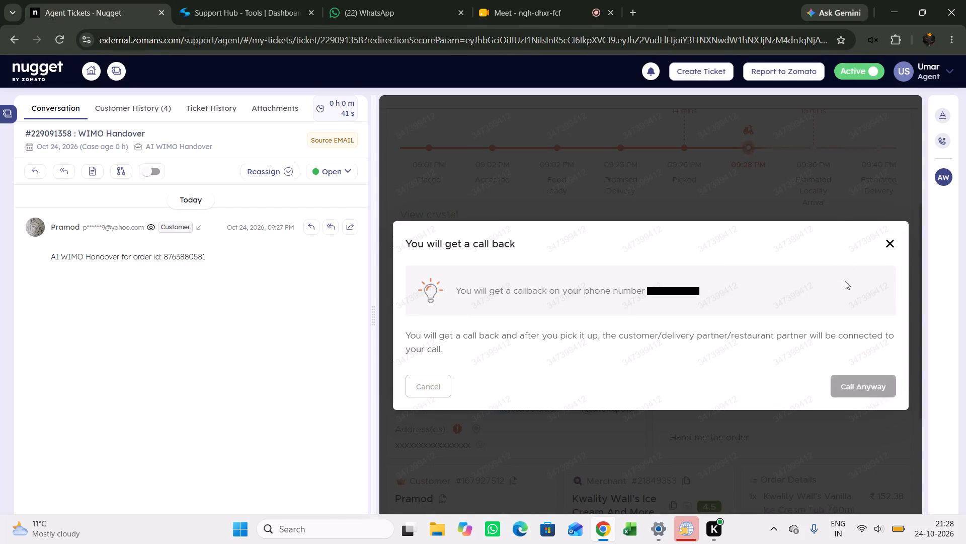
Dismiss the callback notice and add a private note with the order's delay text copied from Order Progress, "14 mins delayed".
left_click(844, 215)
scroll(856, 358, "up", 5)
left_click_drag(794, 232, 808, 234)
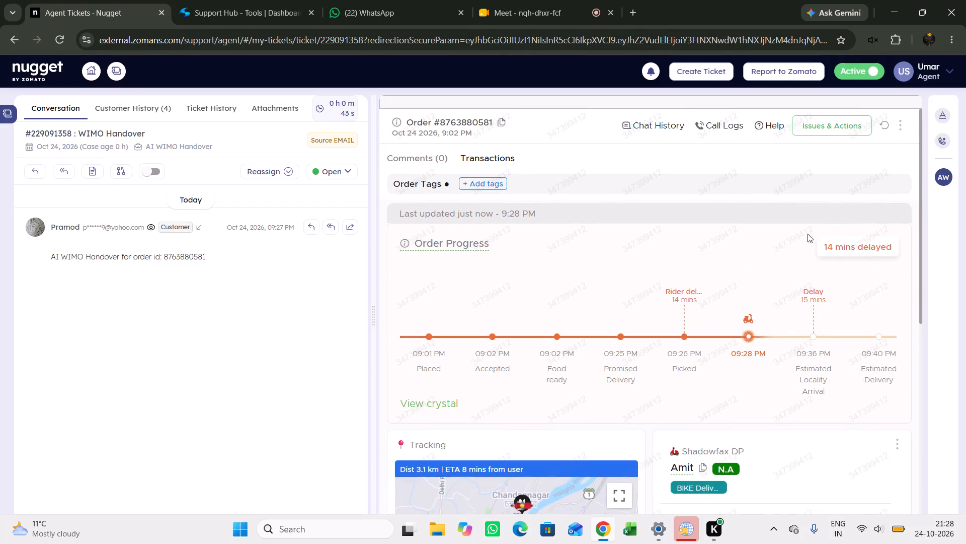
left_click_drag(808, 234, 907, 238)
right_click(870, 241)
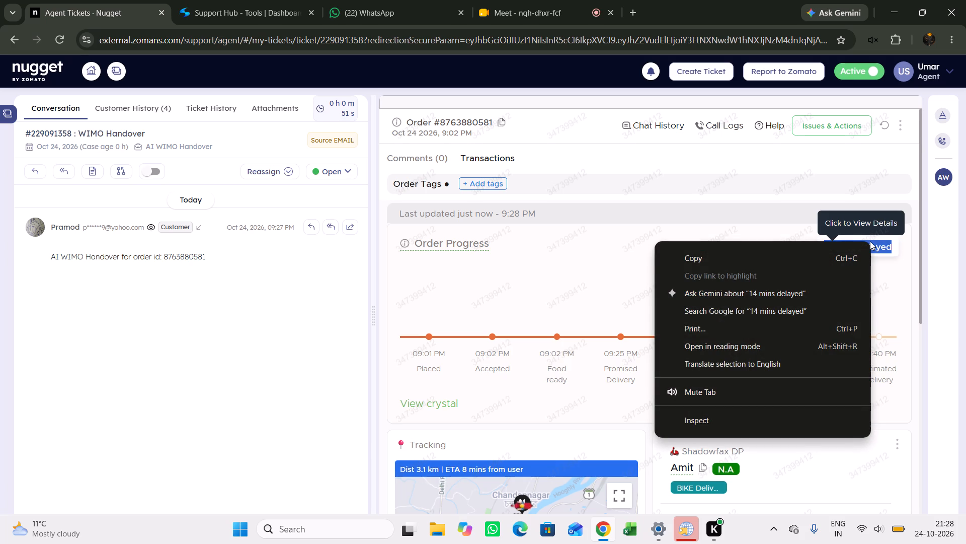
left_click(766, 256)
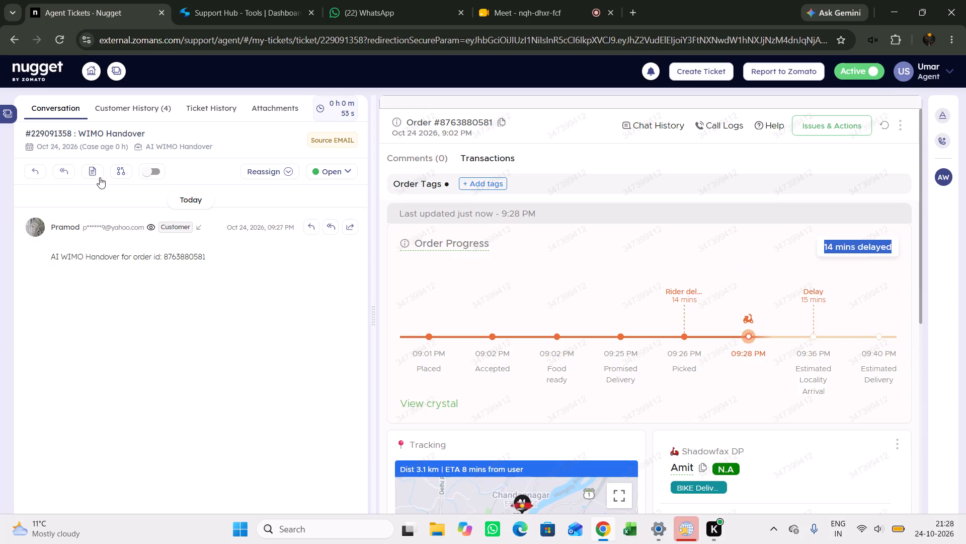
left_click(95, 167)
key("ctrl+v")
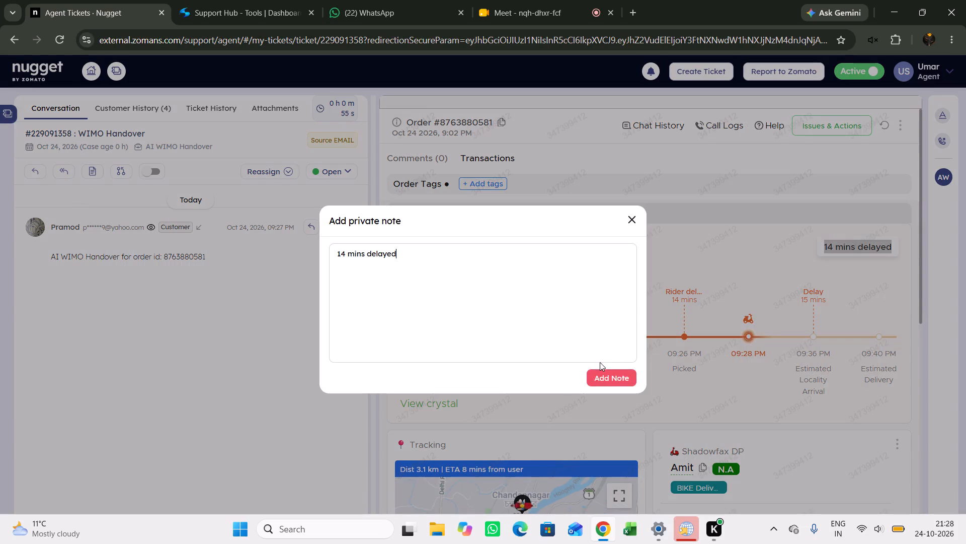
left_click(606, 372)
Copy the Picked milestone with its time, "09:26 PM Picked", from the order progress timeline.
left_click_drag(668, 350, 706, 388)
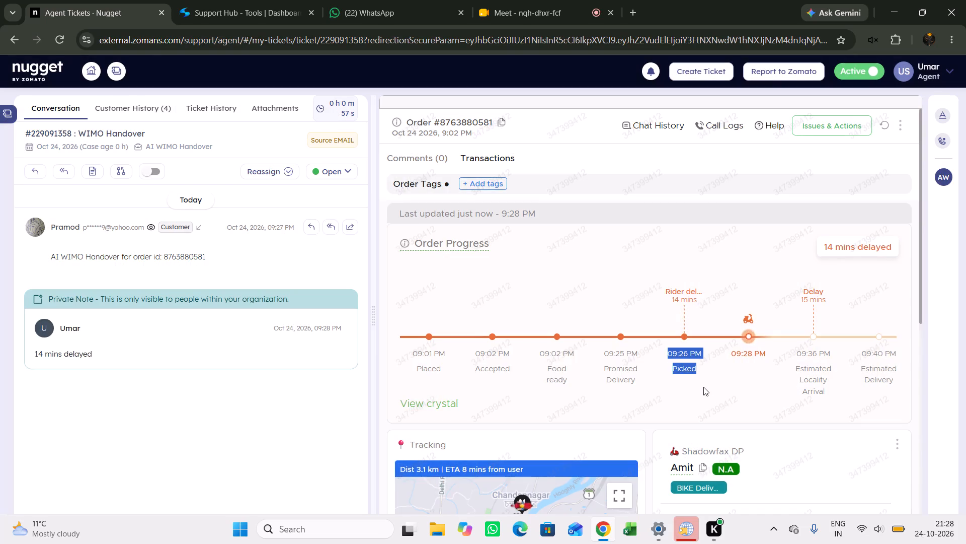
key("ctrl+c")
Request a callback connecting to the Shadowfax delivery partner and dismiss the callback notice.
scroll(803, 406, "down", 2)
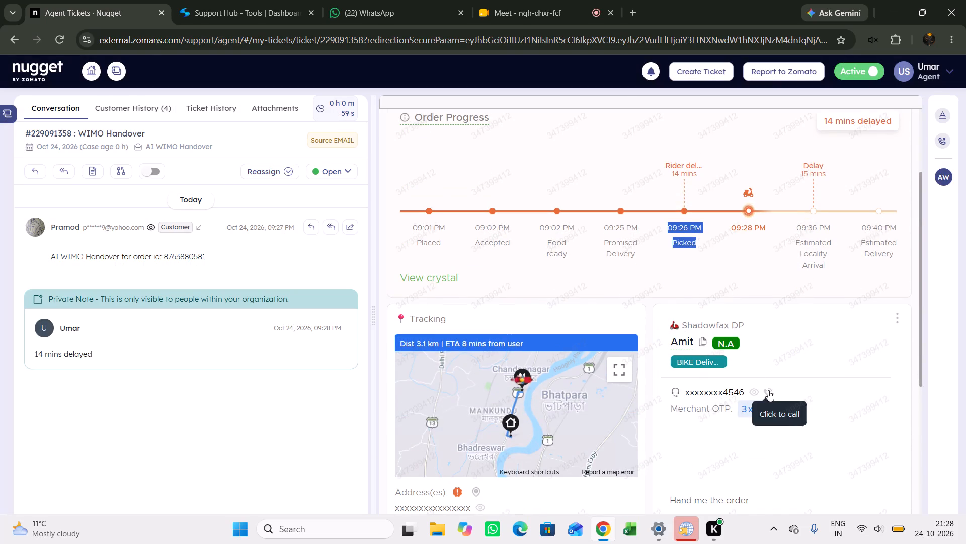
left_click(768, 390)
left_click(860, 390)
left_click(829, 189)
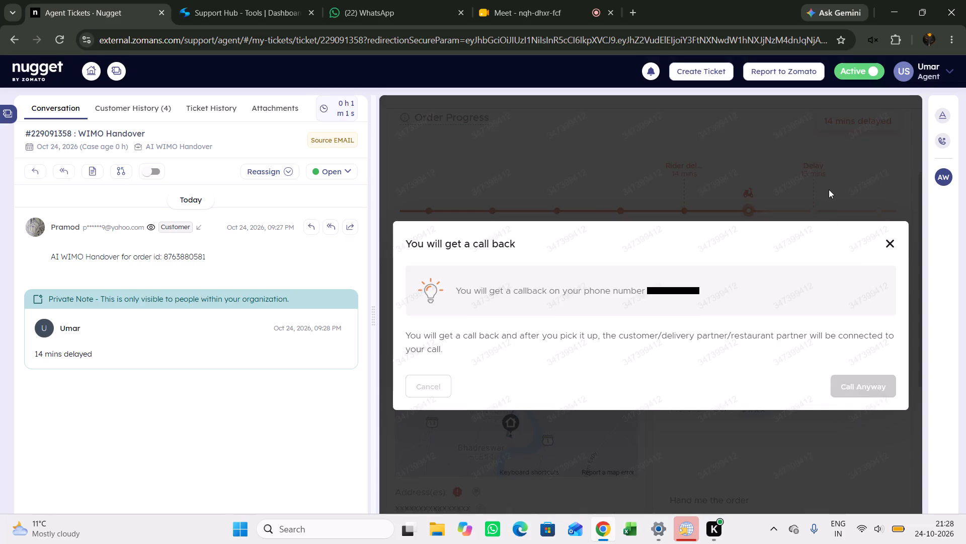
Check the delivery partner's assignment history for the order and close it.
left_click(898, 319)
left_click(844, 355)
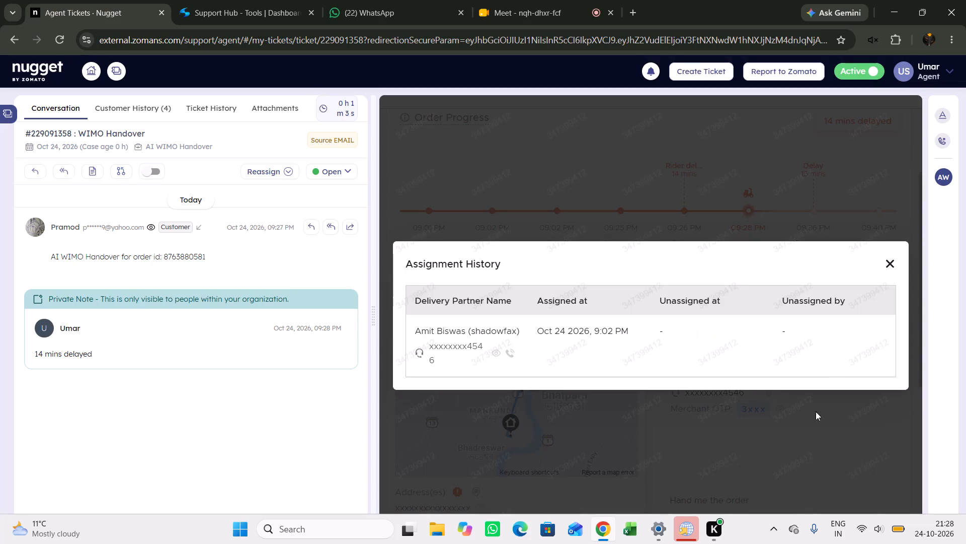
left_click(806, 428)
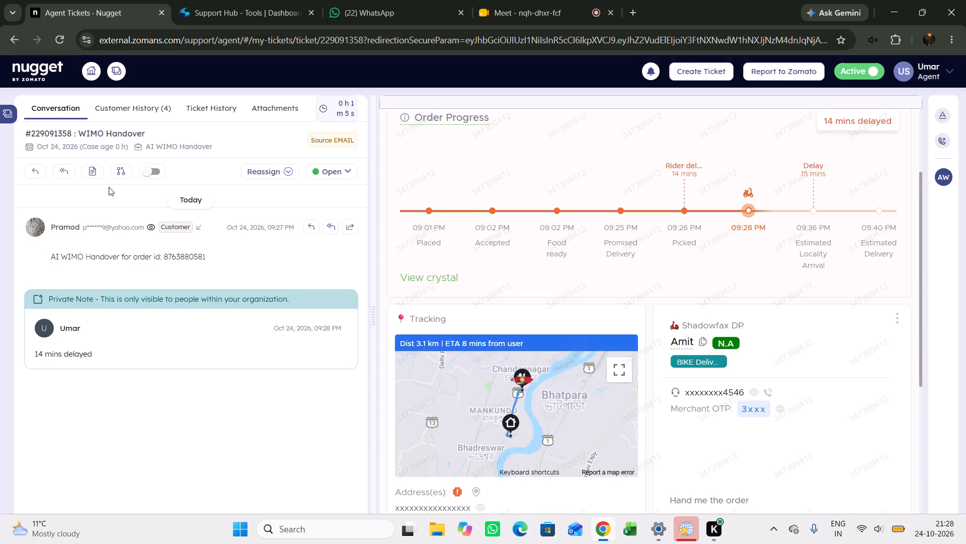
Add a private note to the ticket with the copied pickup milestone, "09:26 PM Picked".
left_click(93, 169)
right_click(468, 288)
left_click(554, 370)
left_click(614, 373)
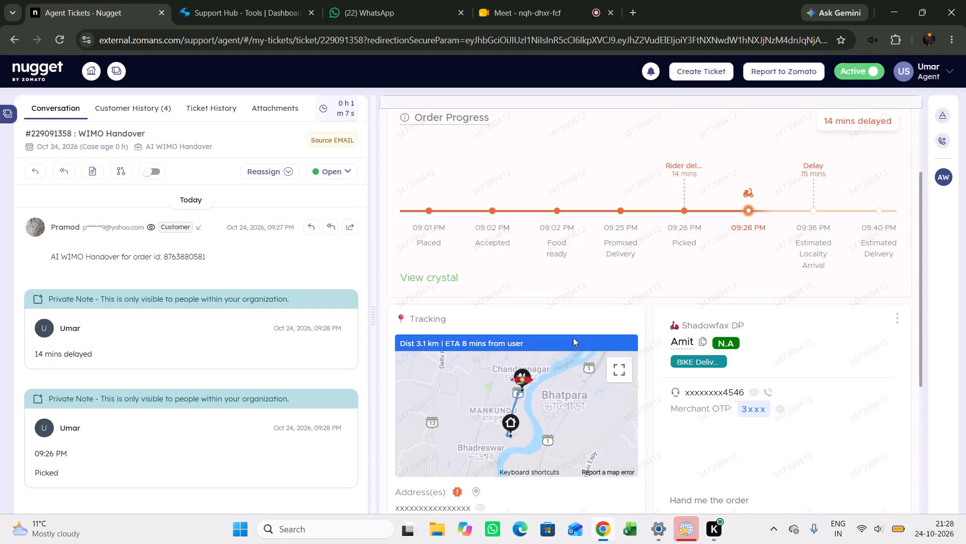
Copy the tracking banner text into a new private note reading "Dist 3.1 km | ETA 8 mins from user" and save it.
left_click_drag(573, 335, 391, 343)
right_click(400, 341)
left_click(462, 357)
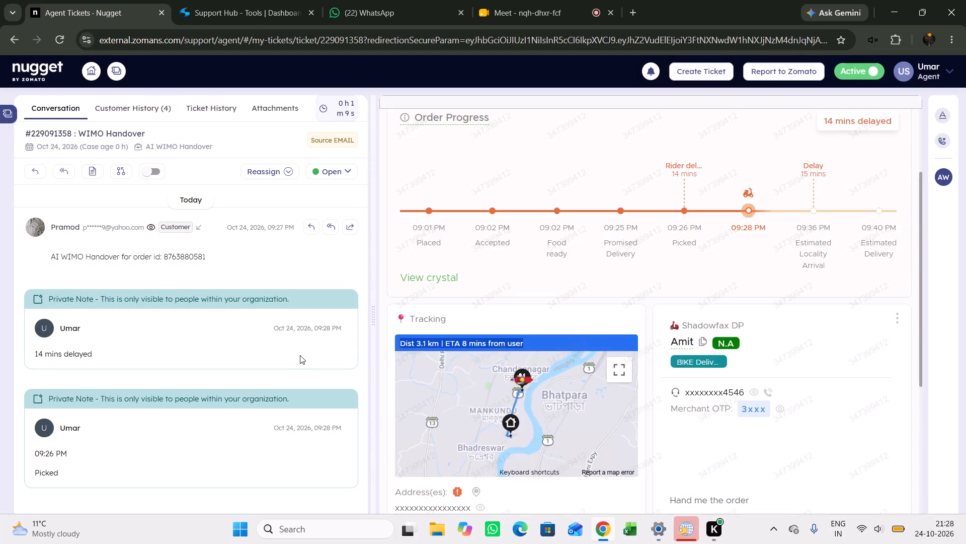
left_click(80, 169)
left_click(89, 169)
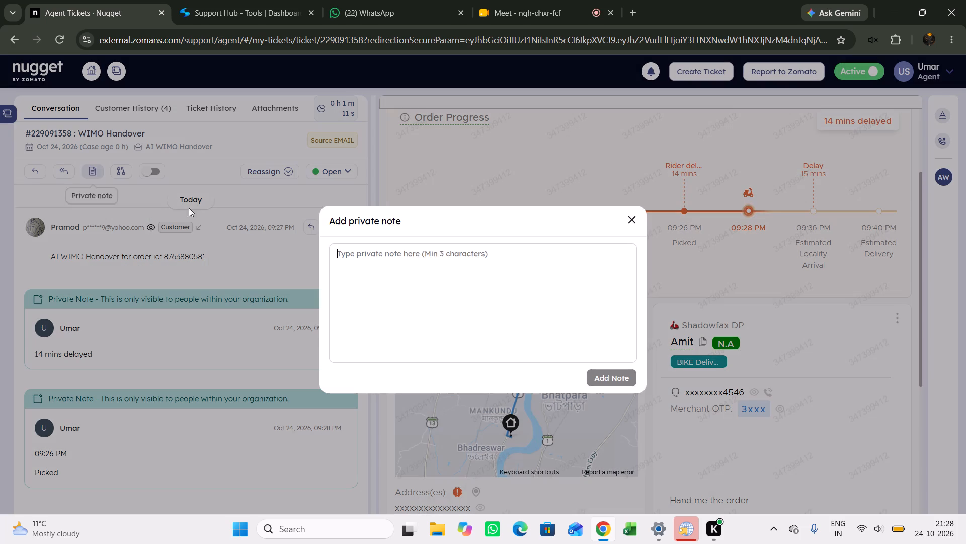
right_click(414, 257)
left_click(481, 369)
left_click_drag(576, 370, 581, 370)
left_click(591, 370)
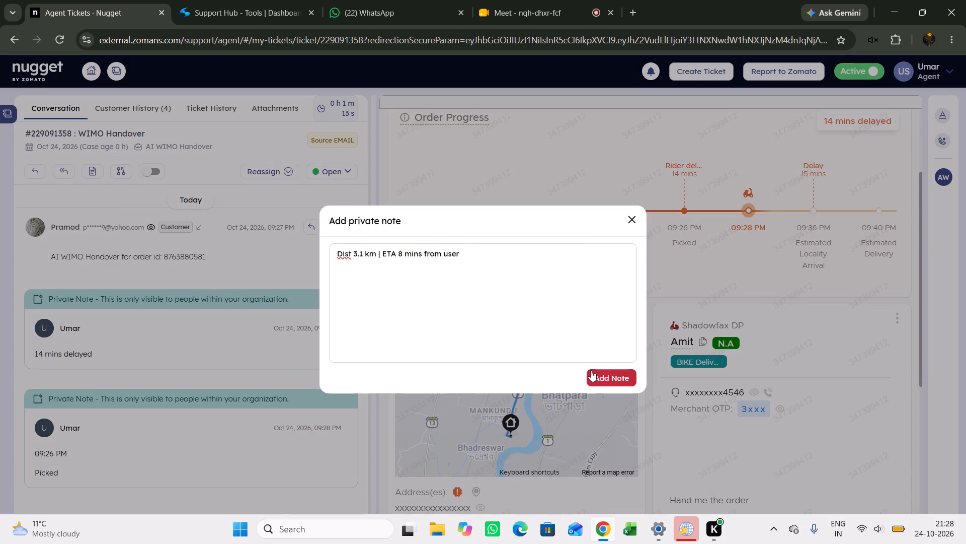
Request another callback connecting to the Shadowfax delivery partner.
scroll(848, 340, "up", 5)
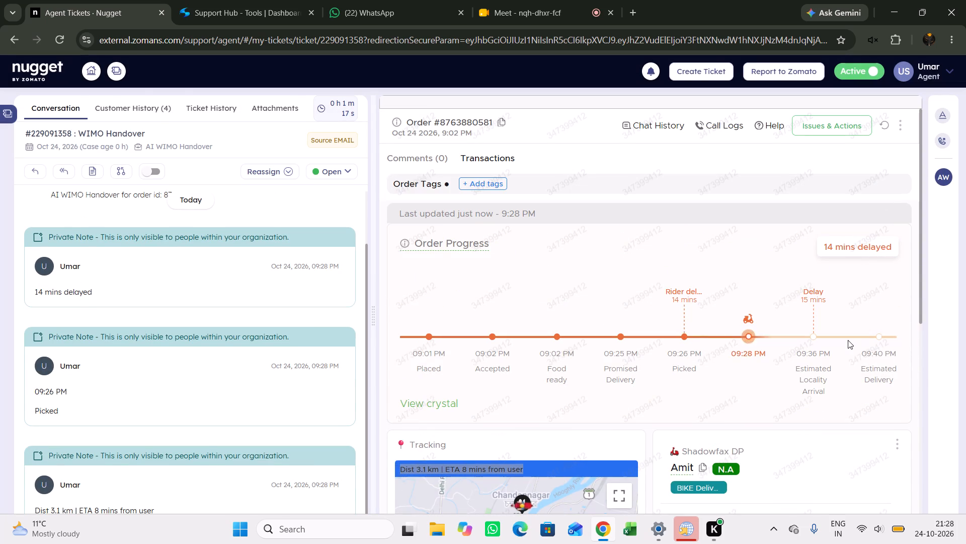
scroll(816, 299, "down", 4)
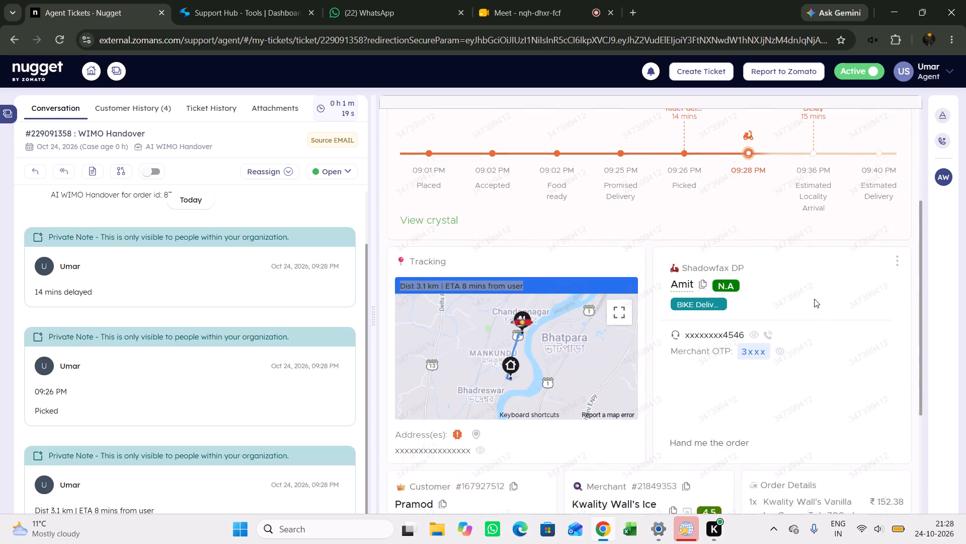
left_click(770, 265)
left_click(863, 377)
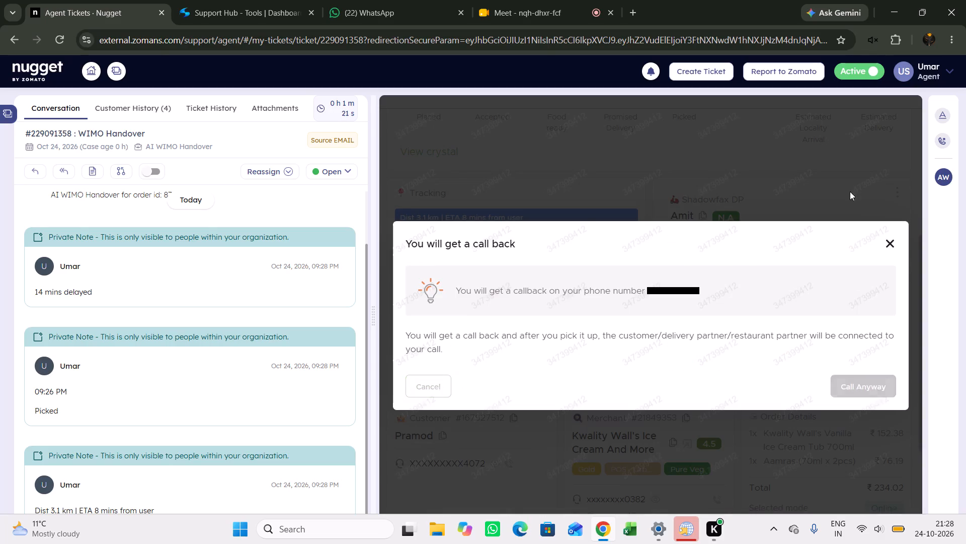
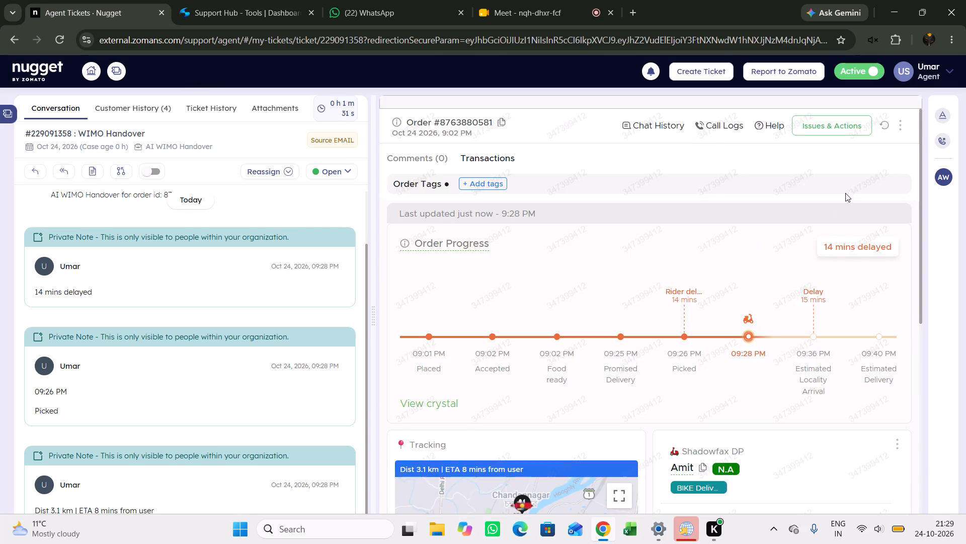
In the ticket properties, set Can Order Be Delivered to Yes and both Action and Lifeline Action to No Action.
left_click(949, 114)
left_click(786, 323)
left_click(781, 334)
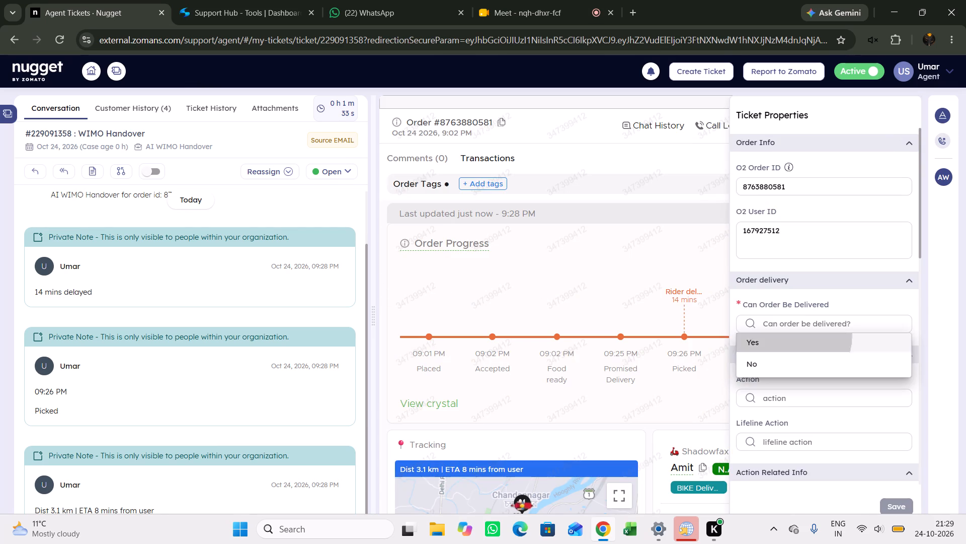
scroll(793, 202, "down", 3)
left_click(793, 211)
left_click(789, 225)
left_click_drag(784, 247, 783, 257)
left_click(778, 272)
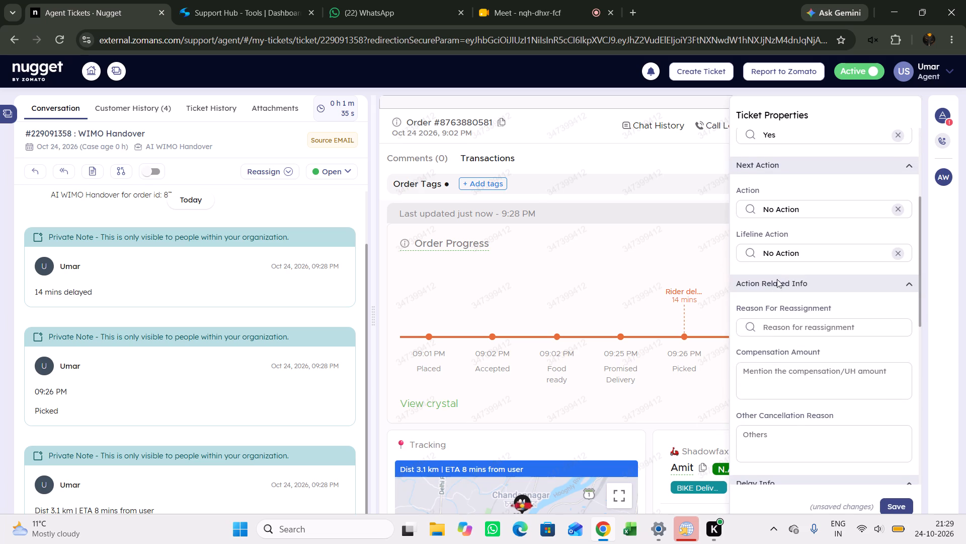
Set Are Properties Filled to Yes and Order Status Expected Time to Arrival at cx location in the ticket properties.
scroll(777, 277, "down", 8)
left_click(806, 312)
left_click(797, 323)
left_click(816, 225)
left_click(797, 308)
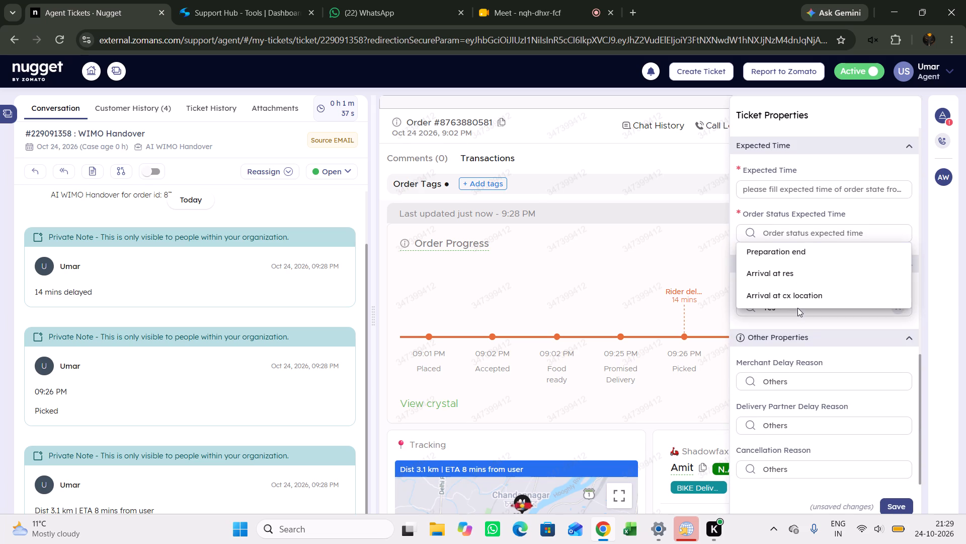
left_click(798, 298)
scroll(799, 291, "up", 4)
left_click(799, 291)
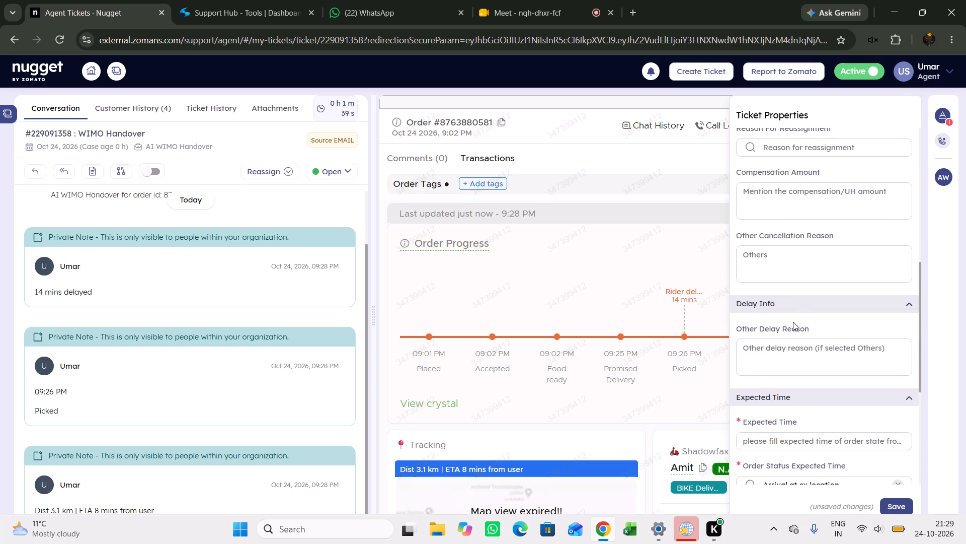
left_click(792, 327)
left_click(785, 374)
left_click(946, 110)
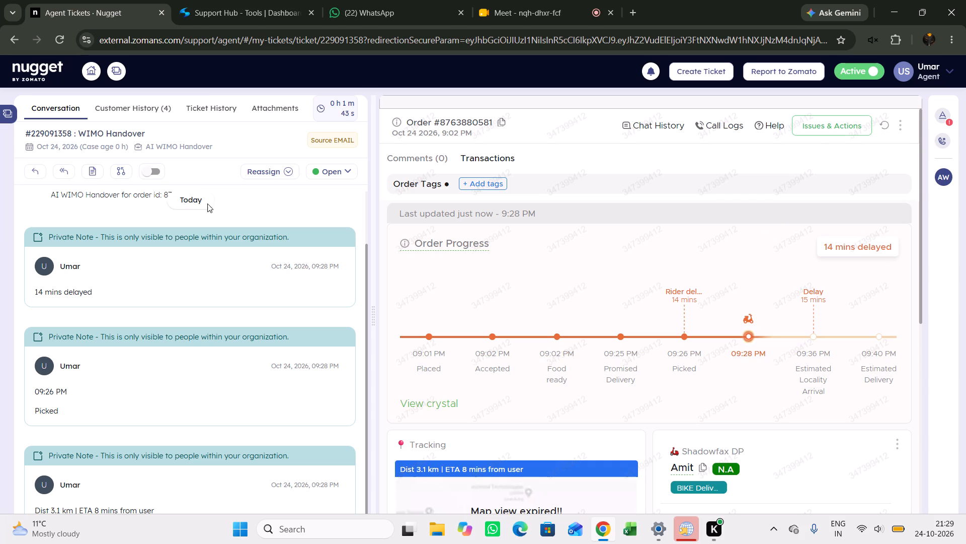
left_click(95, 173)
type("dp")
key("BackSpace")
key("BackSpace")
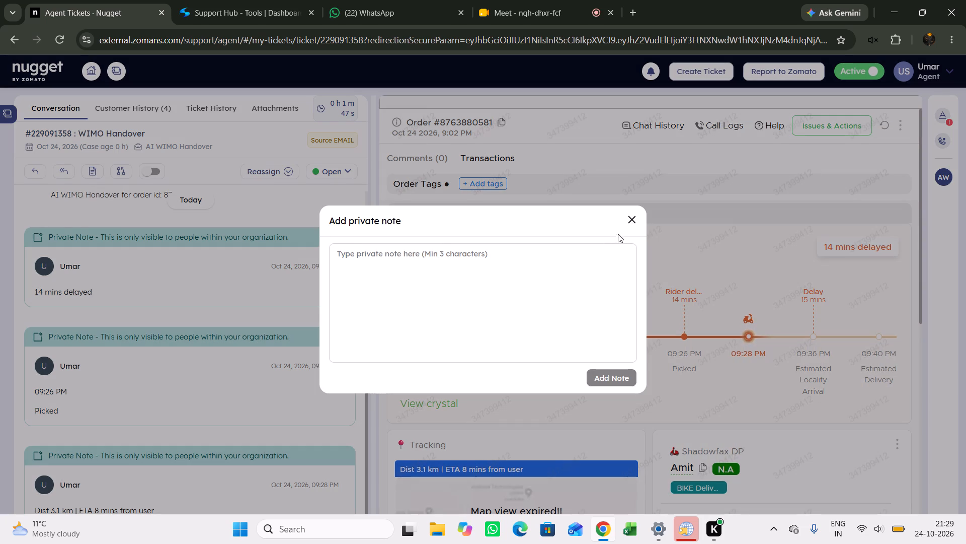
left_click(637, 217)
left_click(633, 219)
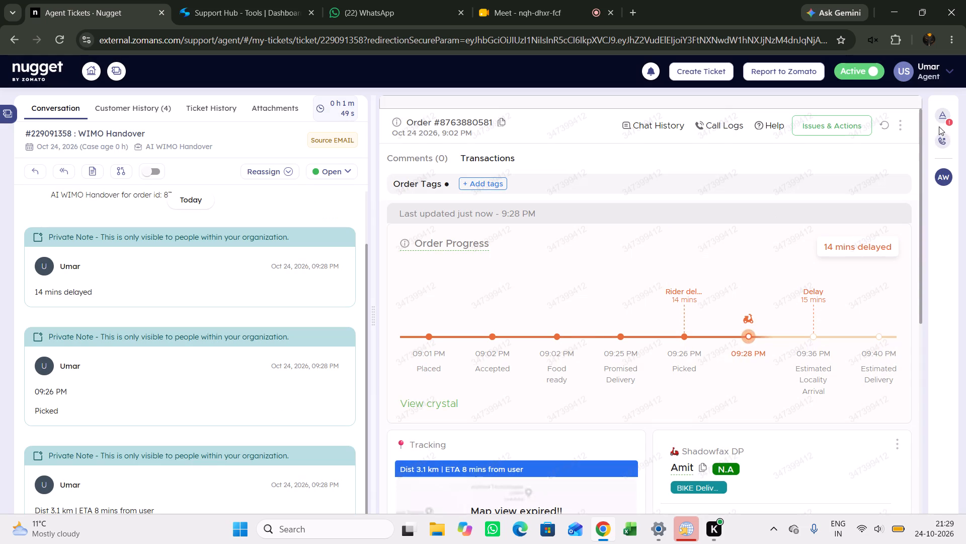
Switch to Support Hub, filter templates by dp_ur instead of transfer_order, and copy the General Issues message about the delivery partner being unresponsive to calls.
left_click(940, 119)
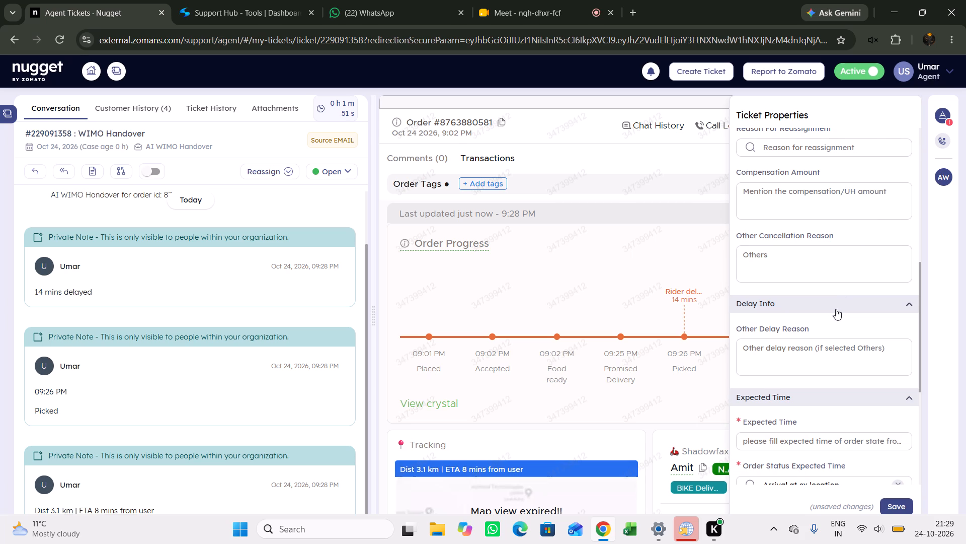
left_click(796, 353)
left_click(287, 0)
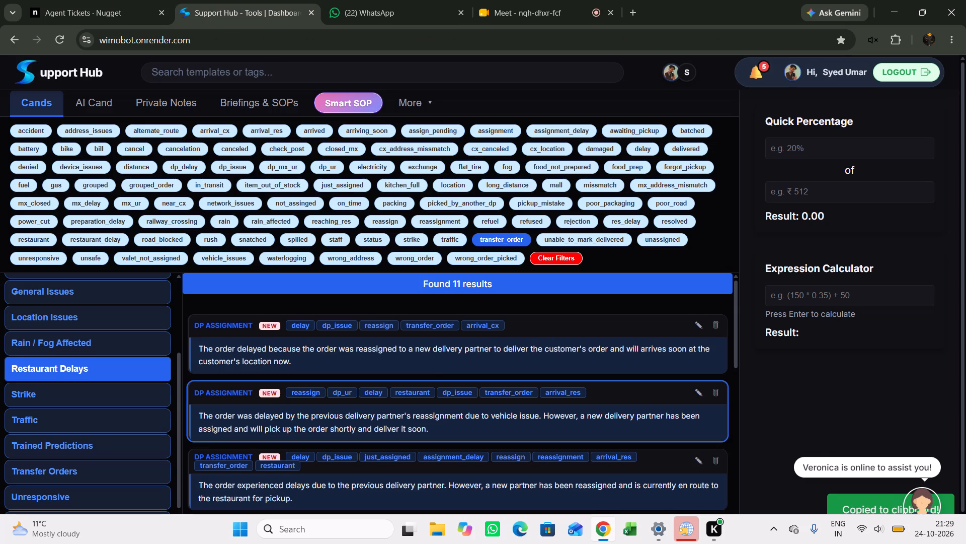
left_click(499, 239)
left_click_drag(314, 165, 319, 165)
left_click(429, 417)
left_click(134, 0)
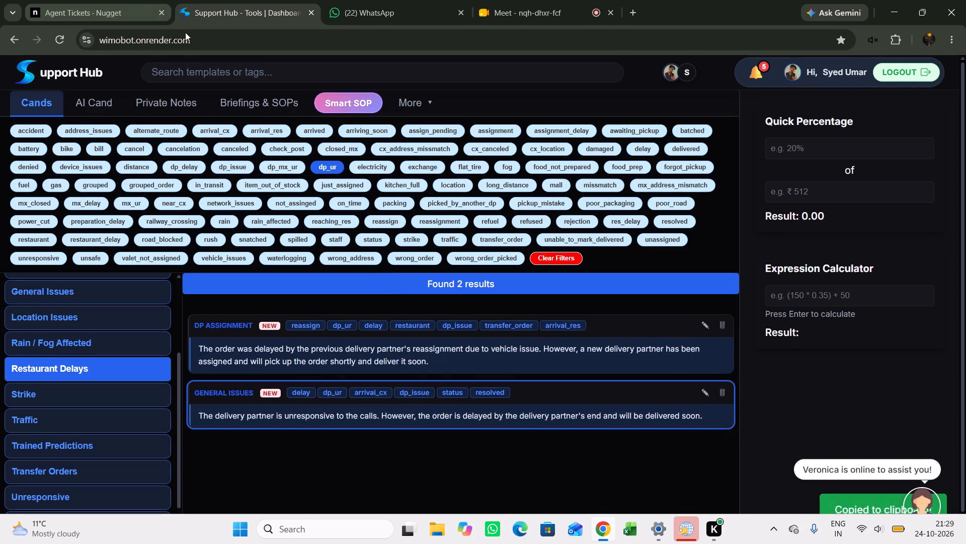
Request a call to the Shadowfax delivery partner from the order details.
left_click(937, 114)
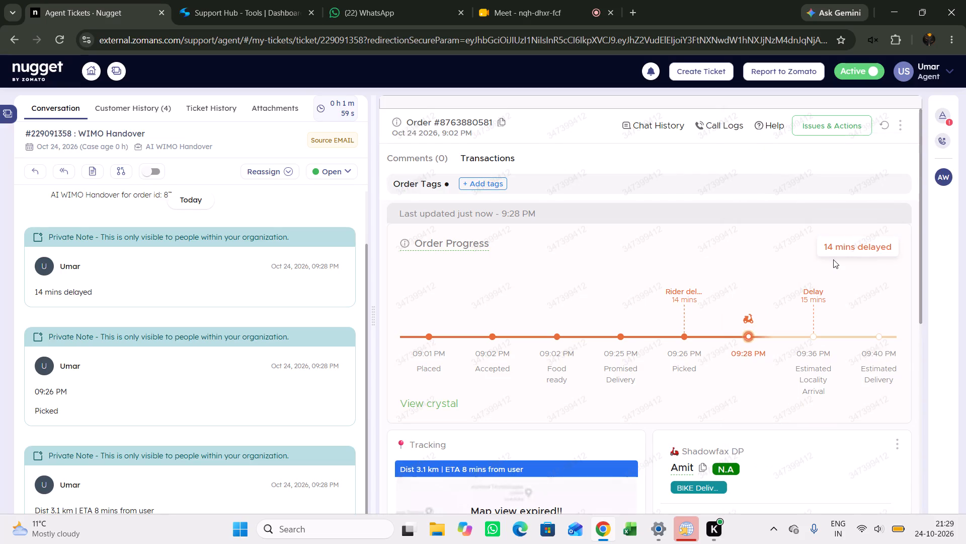
scroll(757, 303, "down", 2)
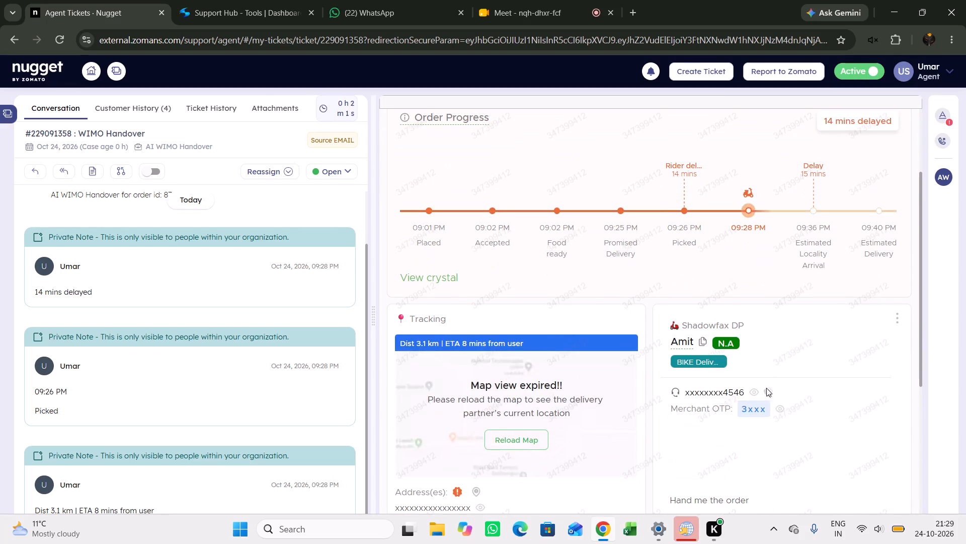
left_click(767, 391)
left_click(873, 395)
left_click(850, 181)
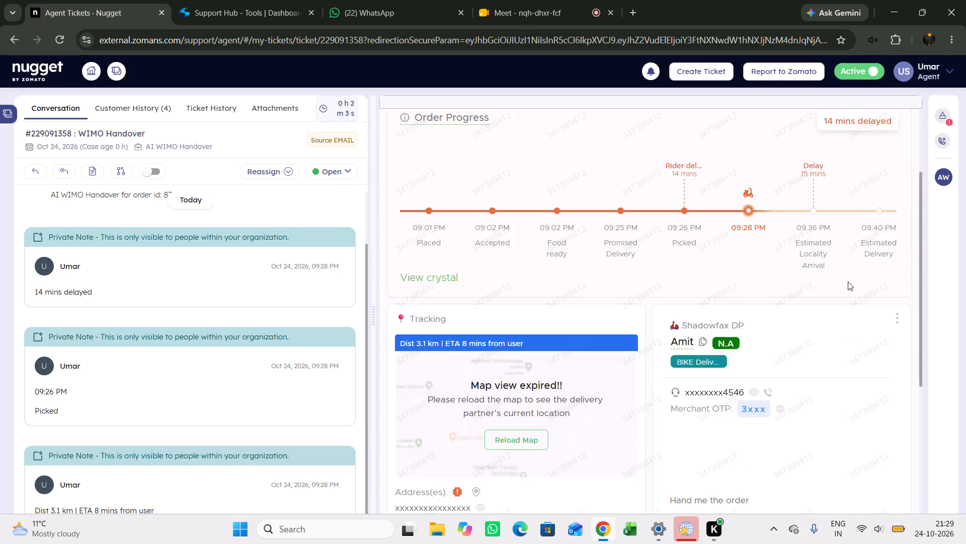
scroll(848, 282, "up", 4)
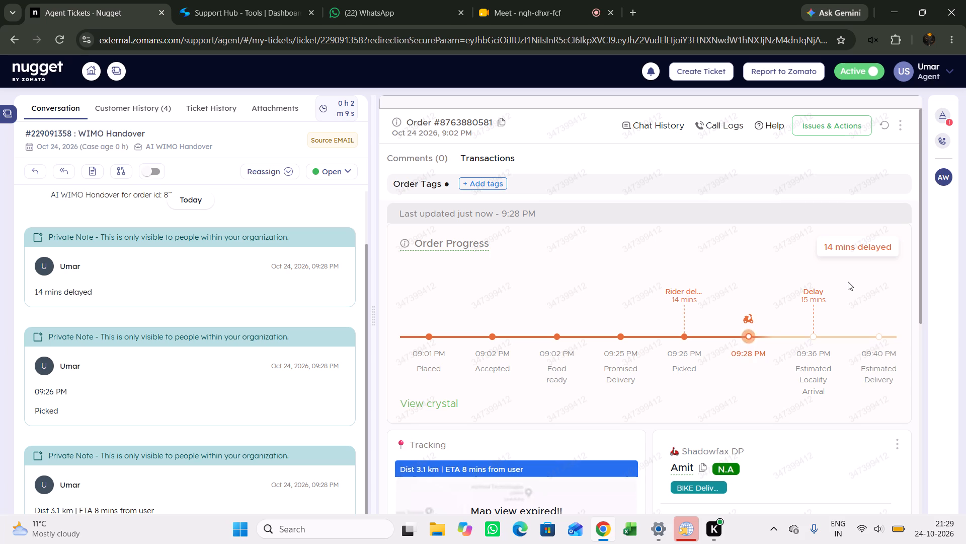
scroll(848, 282, "up", 3)
Fill the ticket's Other Delay Reason with the copied message about the unresponsive delivery partner.
left_click(937, 117)
left_click(772, 353)
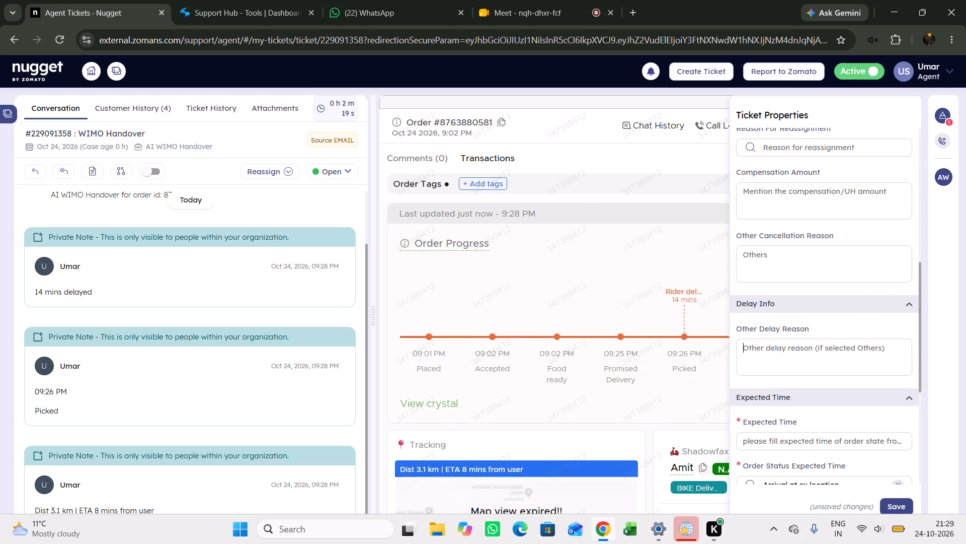
right_click(772, 353)
left_click(831, 194)
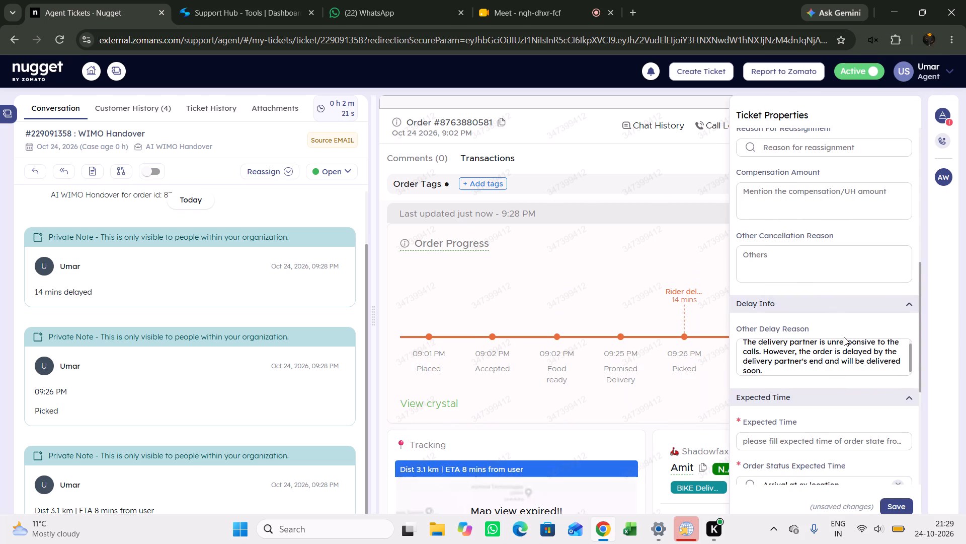
left_click(938, 117)
Refresh the order and copy the tracking banner text "Dist 2.57 km | ETA 6 mins from user" into a draft private note.
left_click(878, 125)
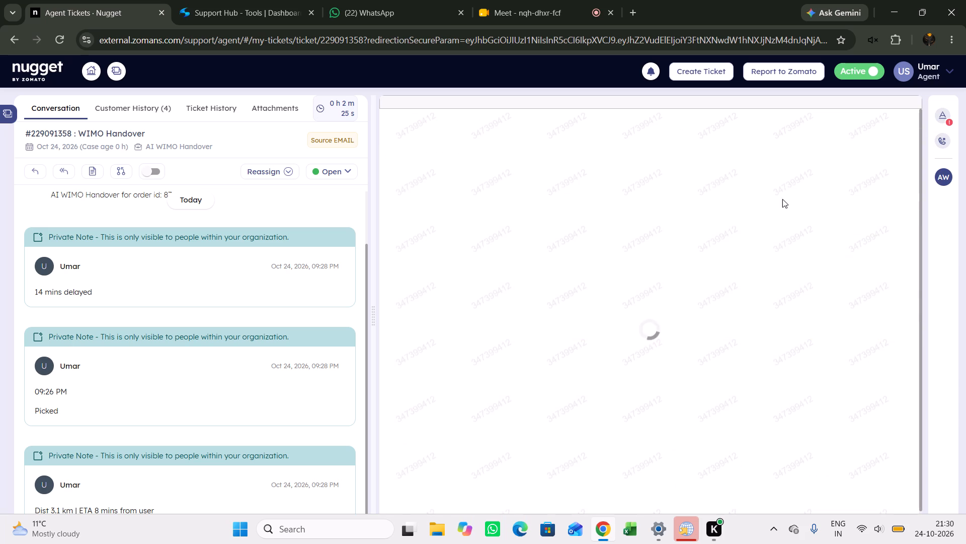
scroll(641, 241, "down", 2)
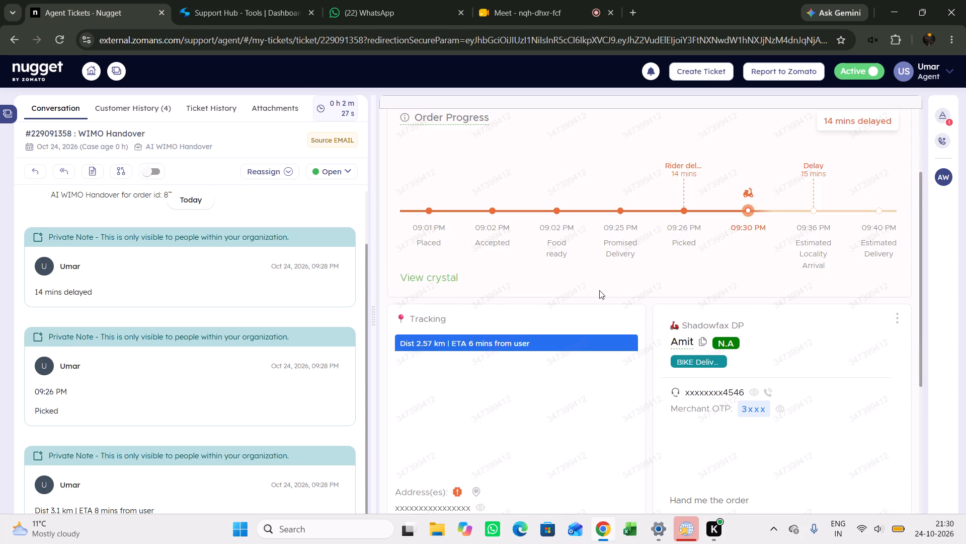
left_click_drag(567, 334, 392, 343)
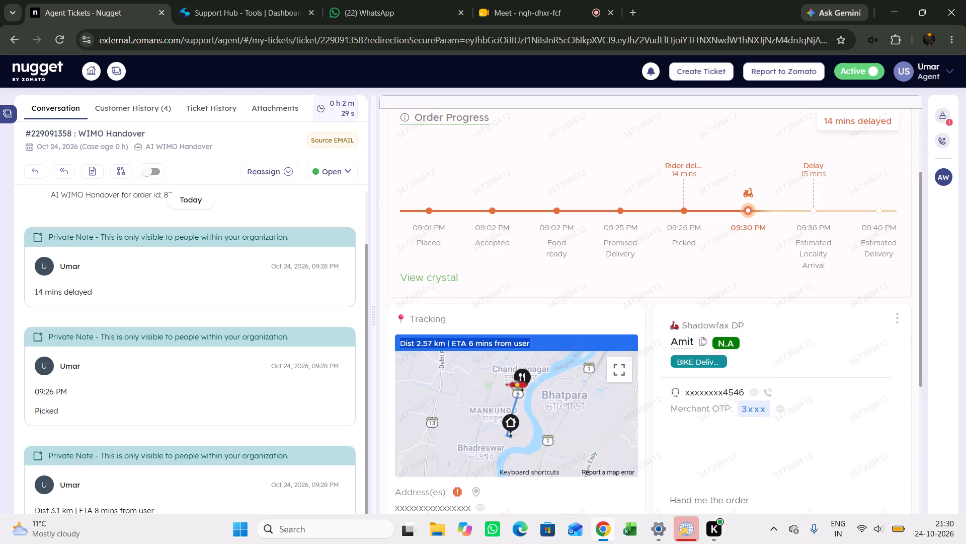
right_click(419, 339)
left_click(486, 351)
left_click(94, 171)
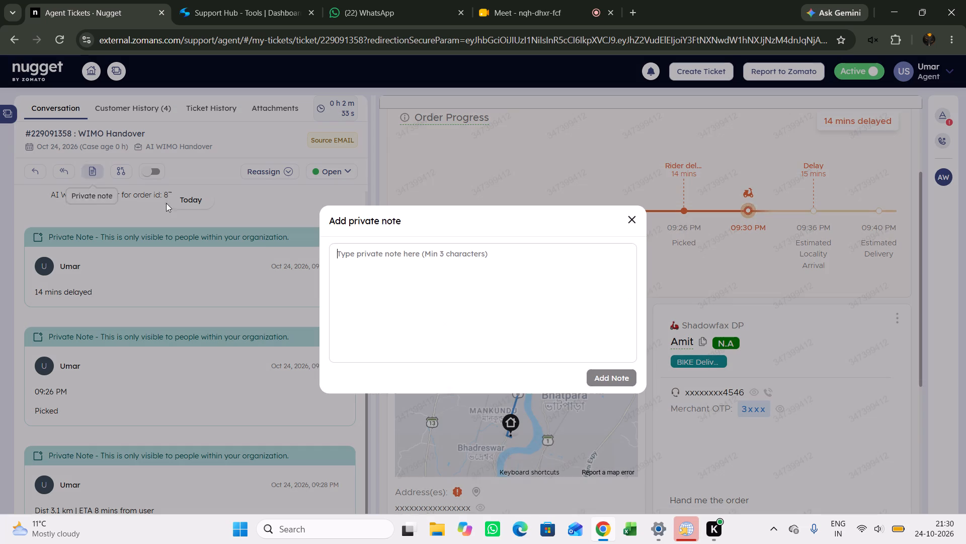
right_click(416, 266)
left_click(487, 372)
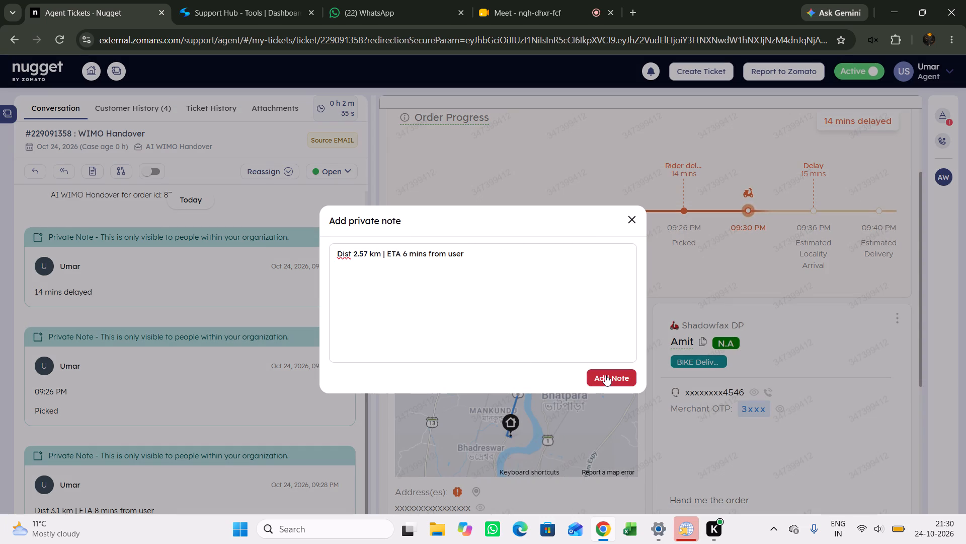
left_click(634, 228)
left_click(633, 217)
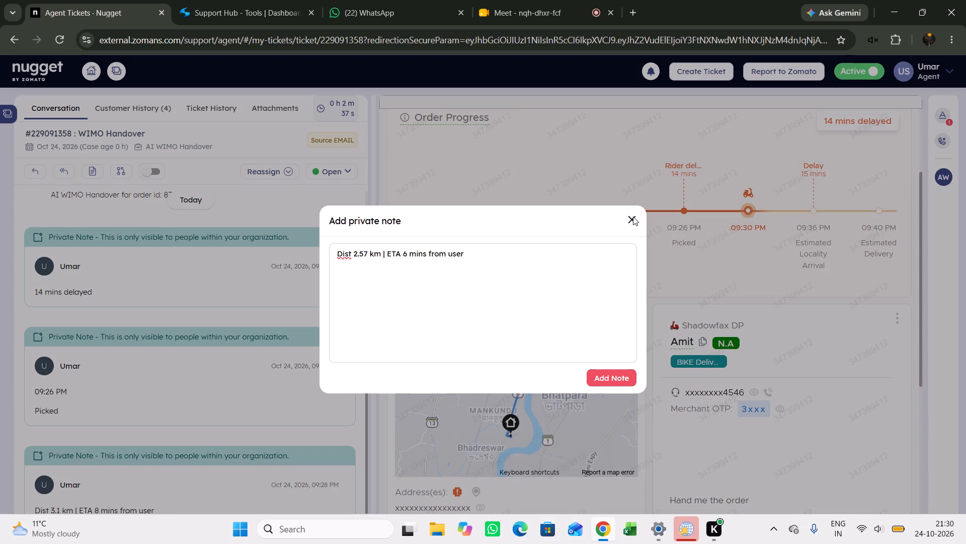
Review the order's call history for the call attempts to the delivery partner.
scroll(823, 274, "up", 4)
left_click(737, 127)
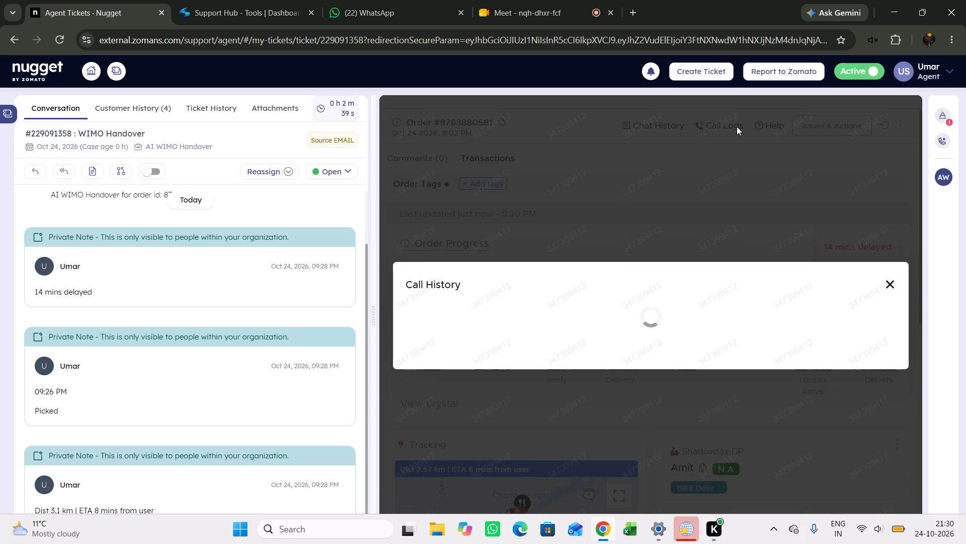
scroll(734, 305, "down", 3)
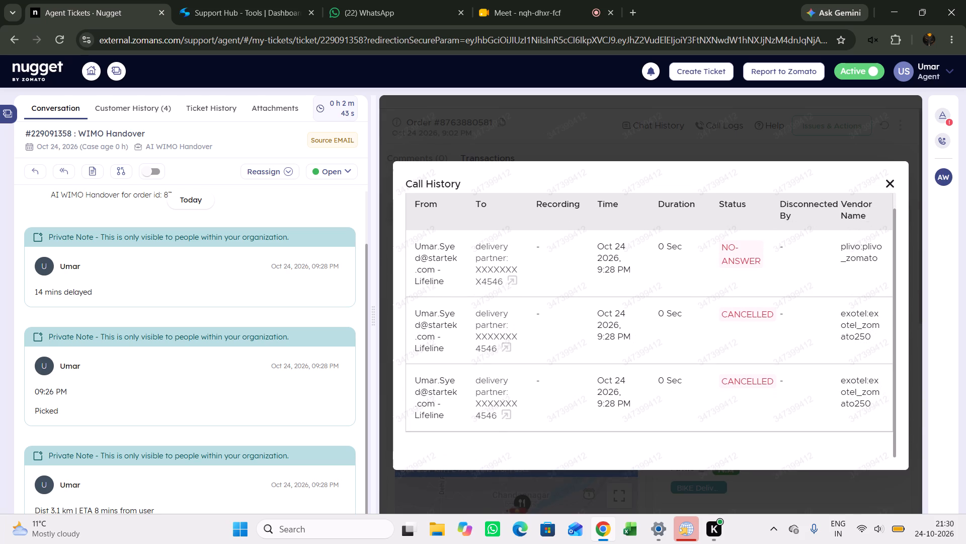
scroll(734, 314, "up", 4)
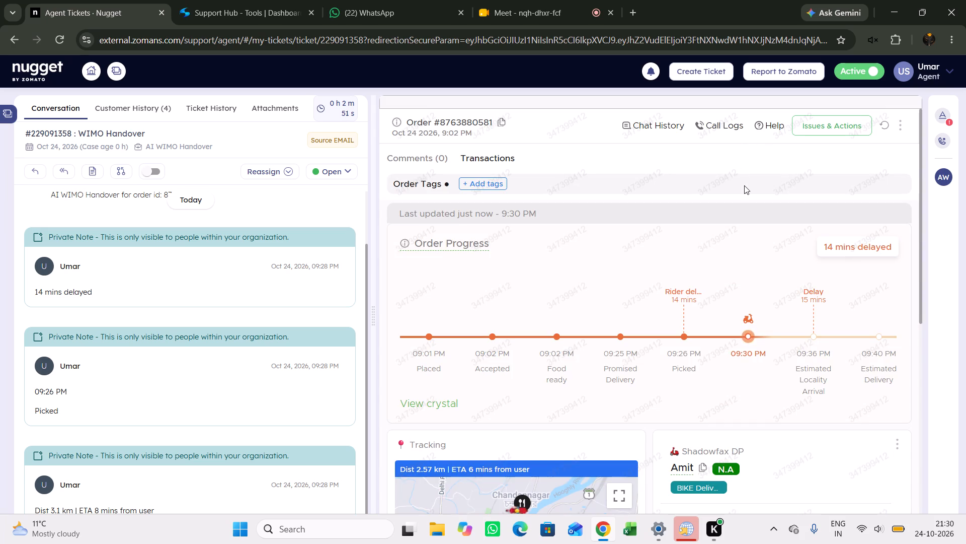
left_click(729, 130)
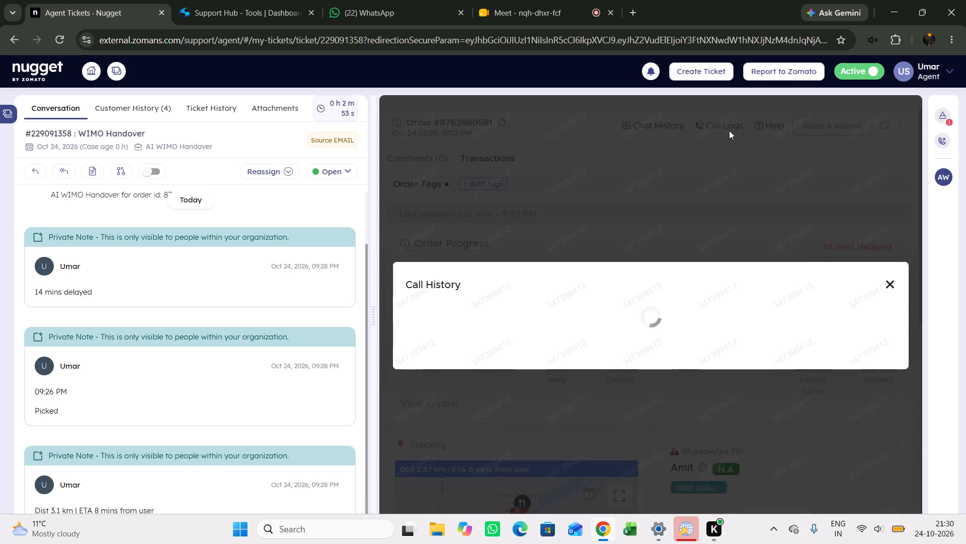
double_click(729, 130)
left_click(729, 130)
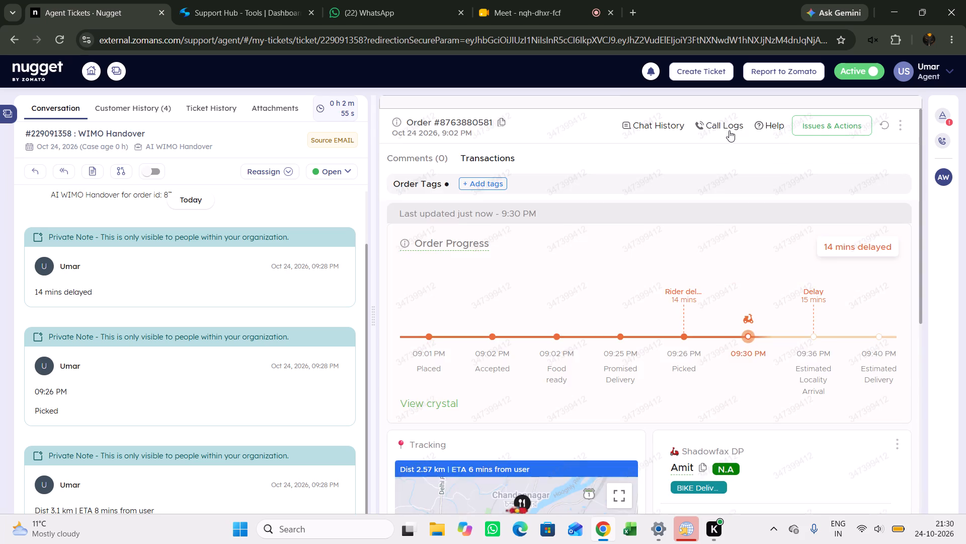
left_click(729, 130)
left_click(729, 130)
Reopen the drafted private note "Dist 2.57 km | ETA 6 mins from user" and add it to the ticket.
left_click(95, 172)
left_click(597, 381)
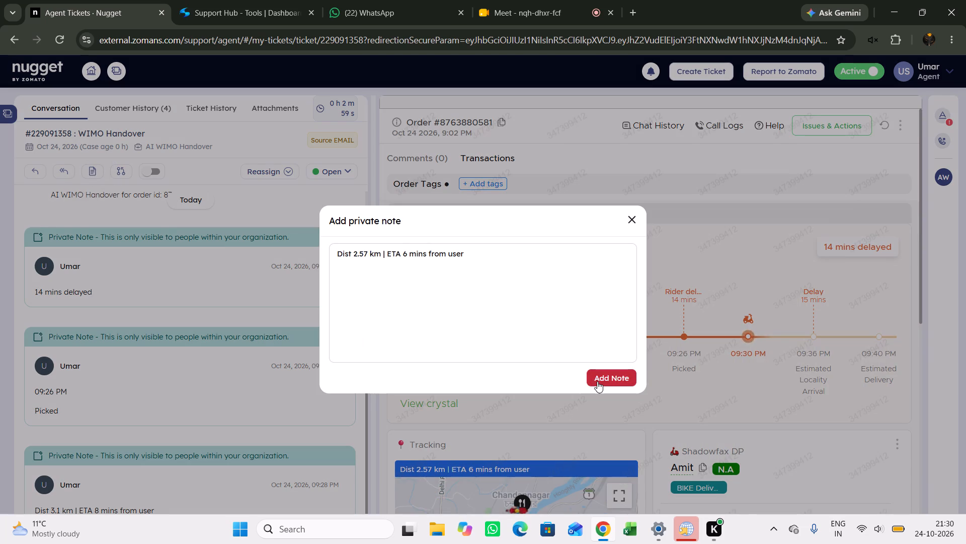
Set Expected Time to 6 in the ticket properties and save the properties.
left_click(945, 115)
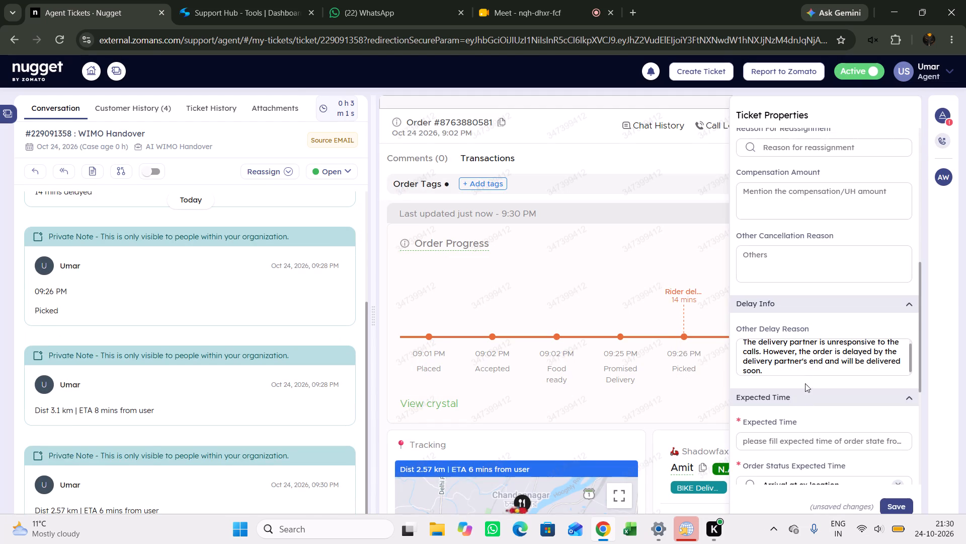
left_click(791, 440)
key("6")
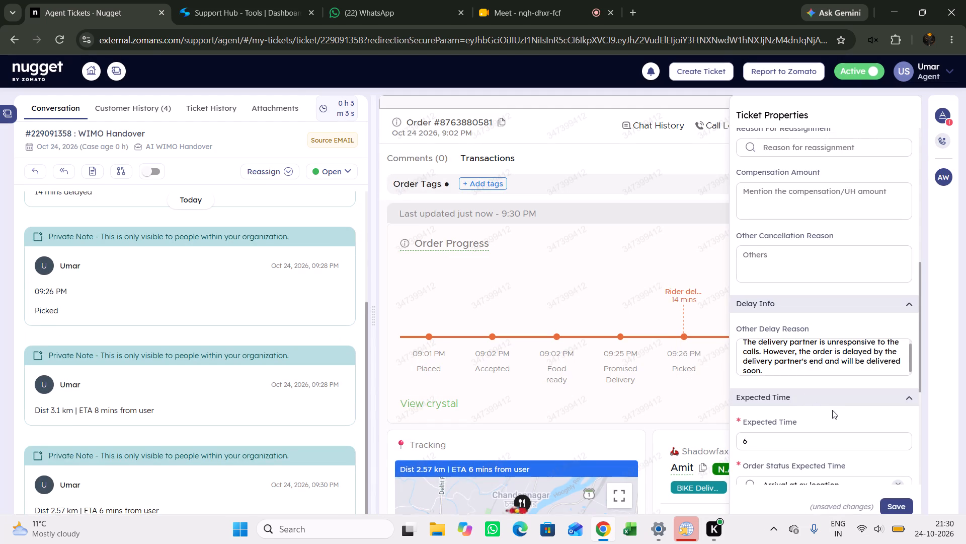
scroll(832, 404, "up", 5)
scroll(837, 348, "down", 8)
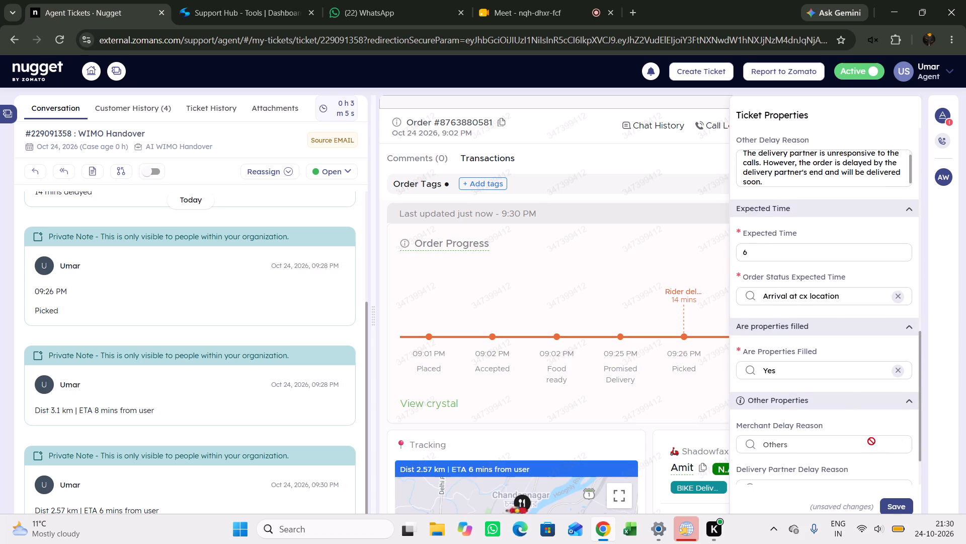
left_click(898, 507)
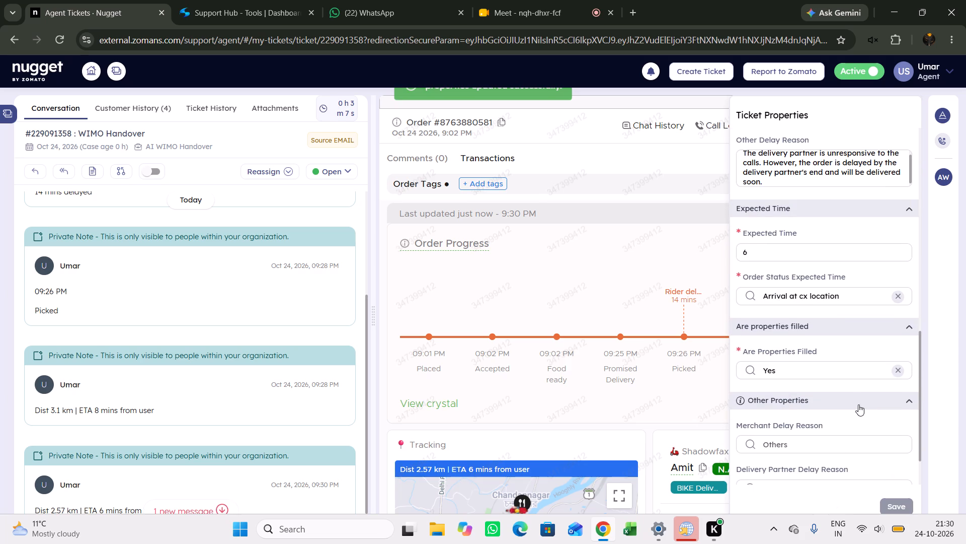
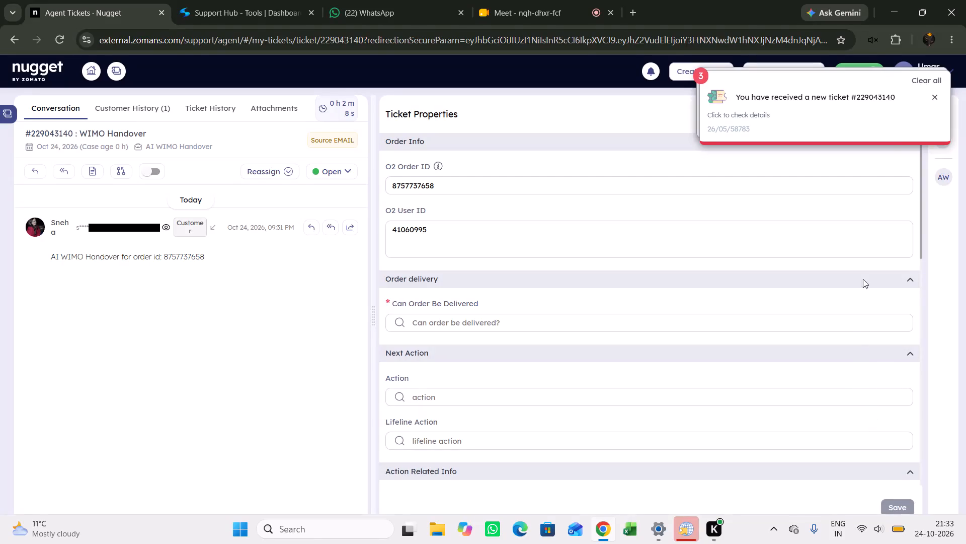
left_click(922, 80)
left_click(944, 180)
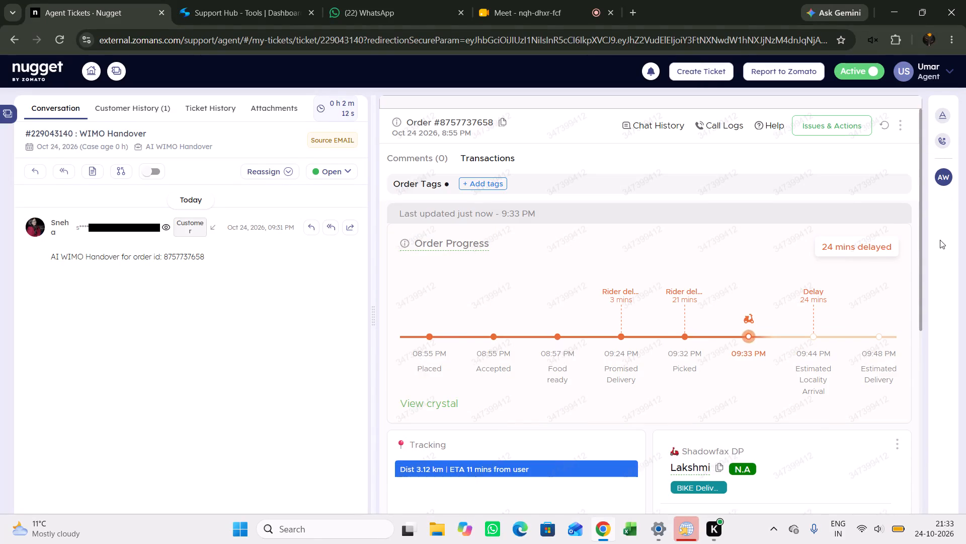
scroll(843, 279, "down", 2)
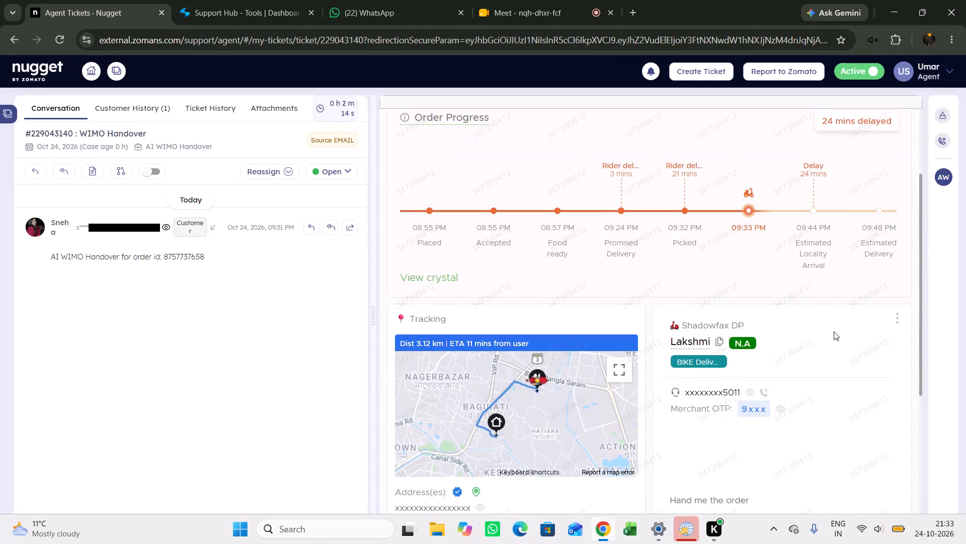
left_click(764, 396)
left_click(869, 395)
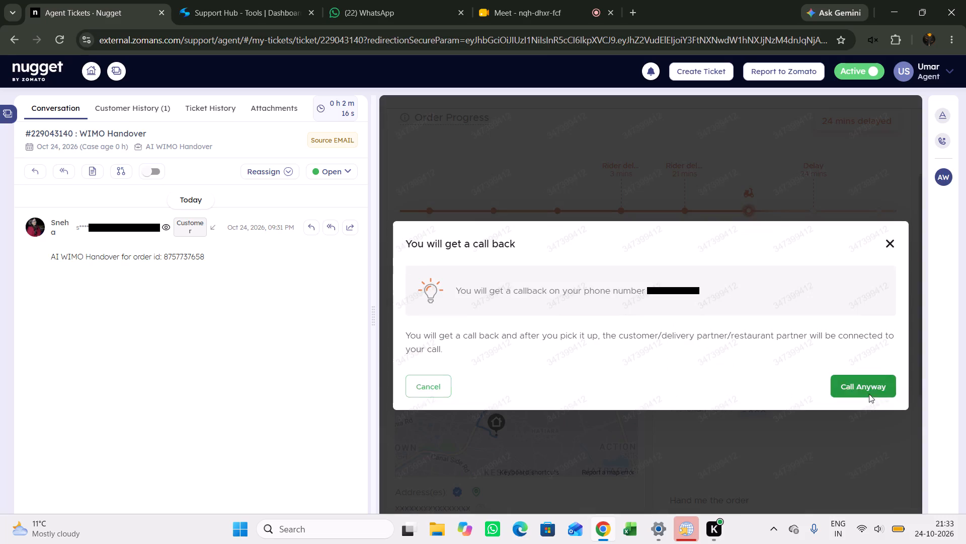
left_click(868, 383)
left_click(840, 179)
Copy the delay text "24 mins delayed" from the order progress and add it as a private note on the ticket.
scroll(843, 392, "up", 4)
left_click_drag(806, 241, 949, 244)
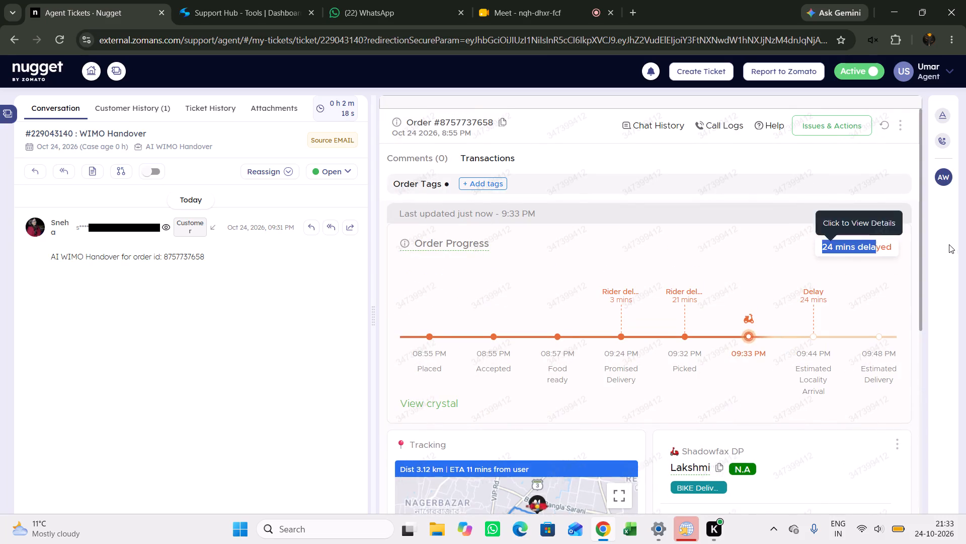
left_click_drag(949, 244, 950, 244)
right_click(893, 247)
left_click(714, 263)
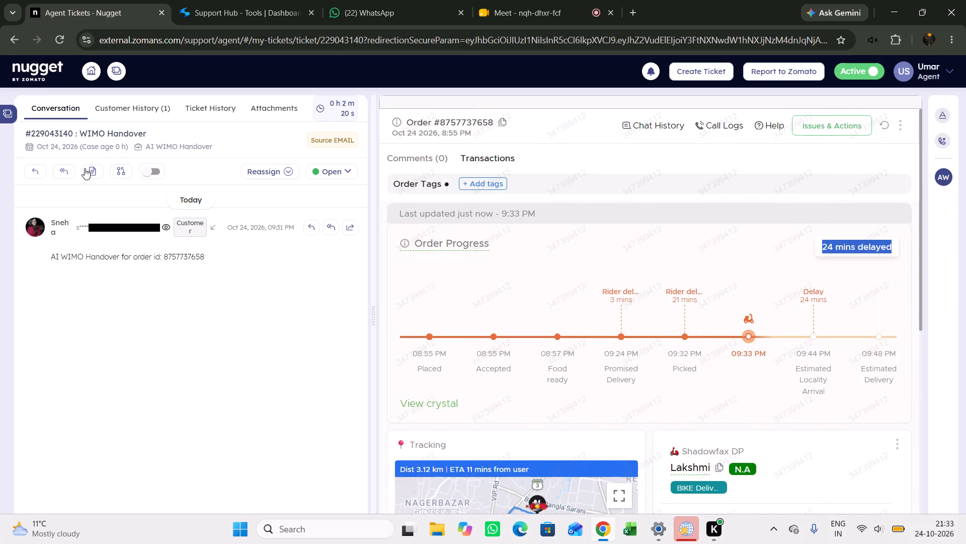
left_click(84, 168)
right_click(481, 313)
left_click_drag(559, 374, 562, 383)
left_click(593, 376)
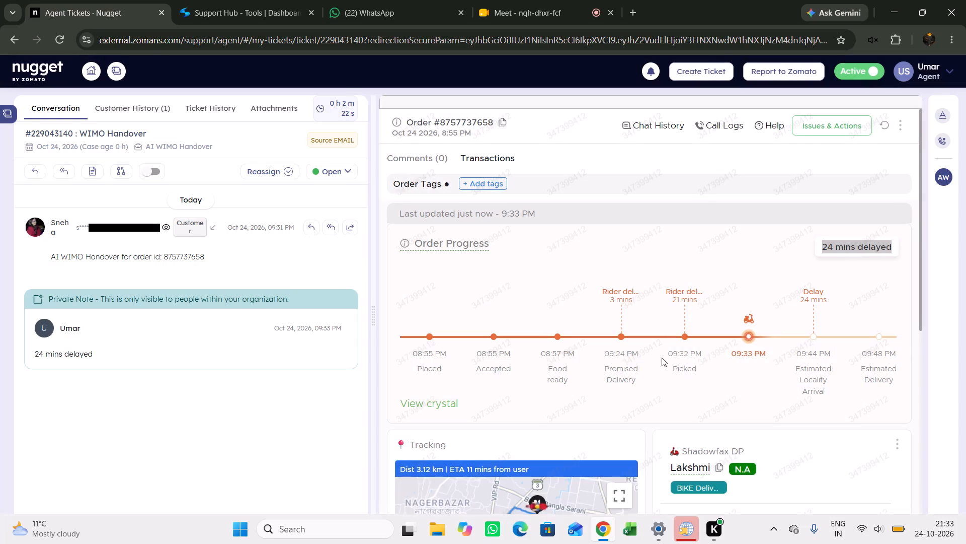
Add the pickup entry "09:32 PM Picked" from the order progress as a private note, checking the delivery partner's assignment history first.
left_click_drag(667, 355, 709, 371)
right_click(686, 359)
left_click(738, 180)
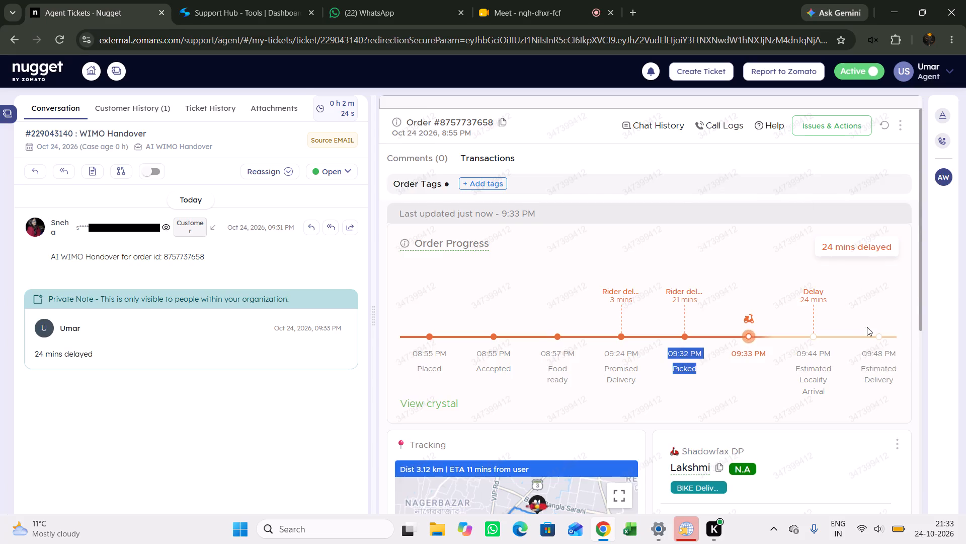
scroll(867, 327, "down", 2)
left_click(897, 316)
left_click(859, 345)
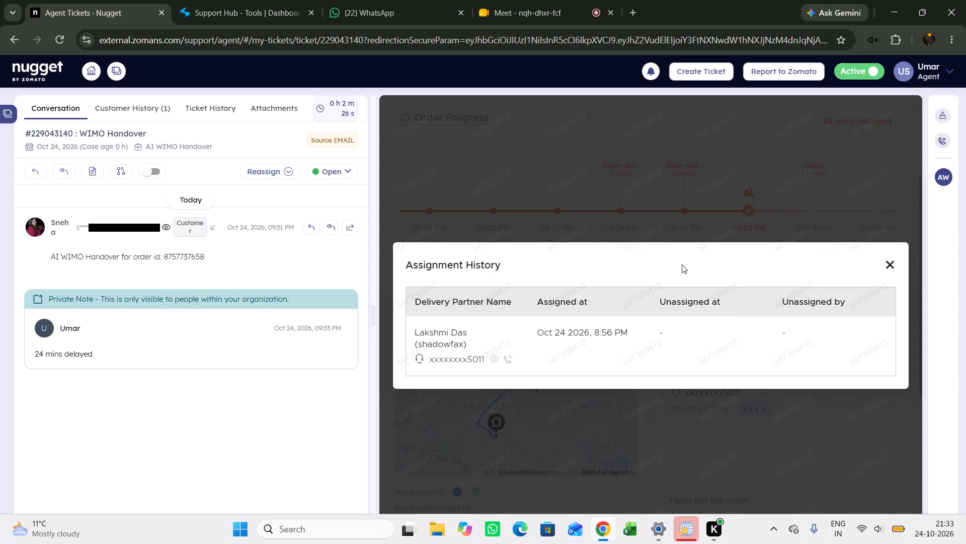
left_click(681, 184)
scroll(774, 345, "up", 3)
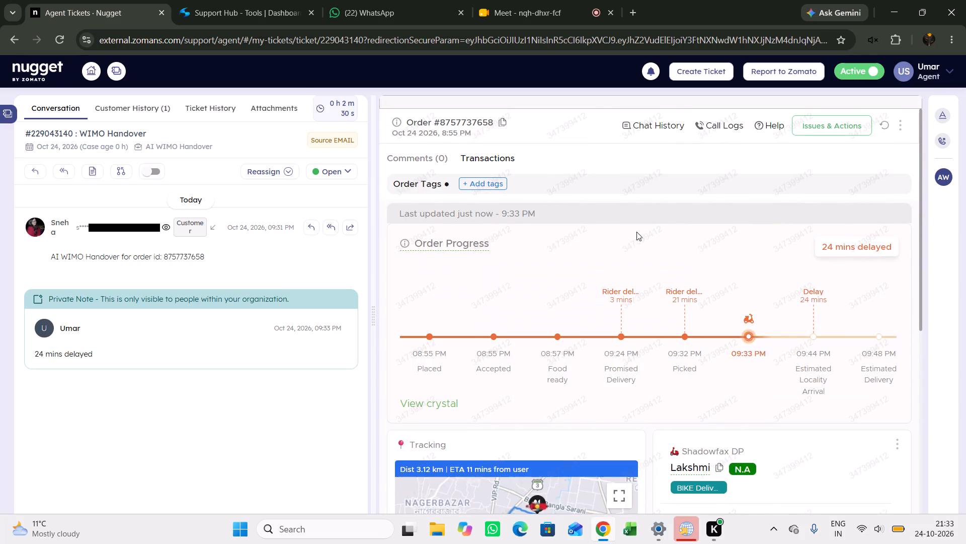
left_click(89, 168)
right_click(458, 288)
left_click(523, 367)
left_click(605, 377)
Copy the tracking banner text "Dist 3.12 km | ETA 11 mins from user" and add it as a private note.
left_click_drag(541, 465, 477, 465)
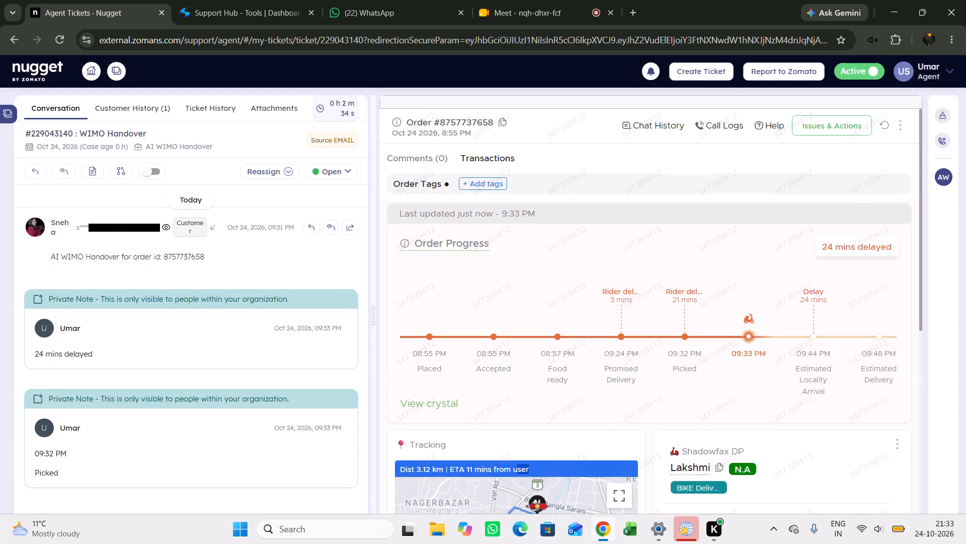
left_click_drag(477, 465, 363, 457)
right_click(407, 465)
left_click(464, 293)
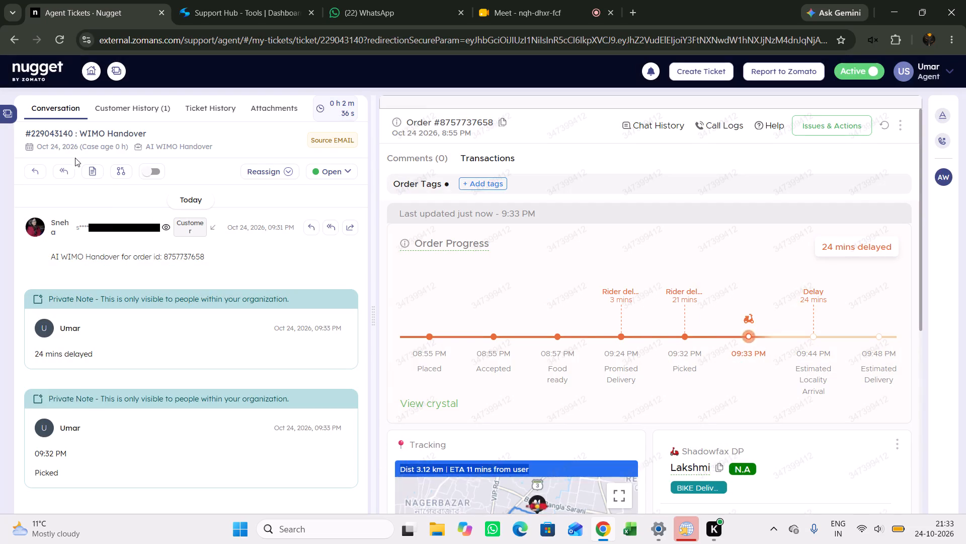
left_click(93, 171)
right_click(486, 300)
left_click(560, 370)
left_click(621, 379)
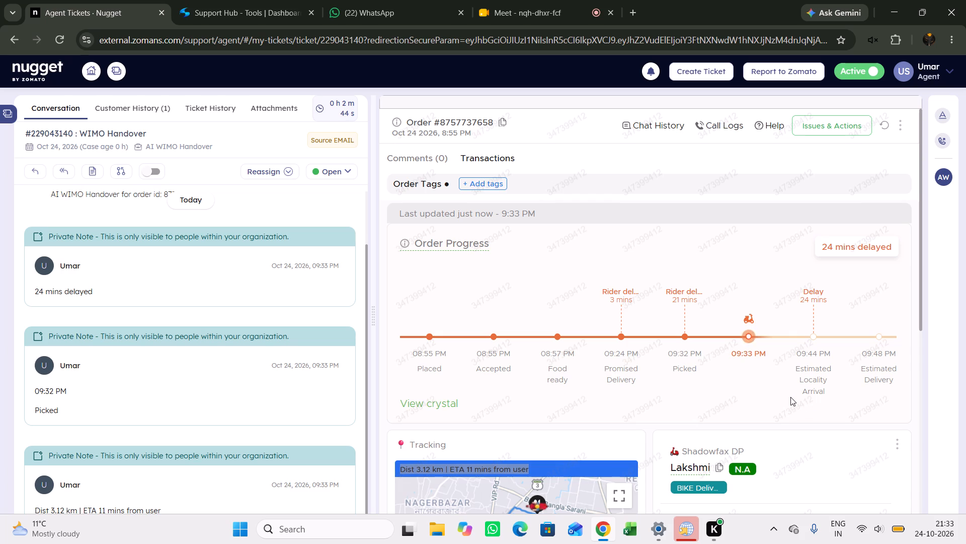
Add a private note reading "dp connected" to the ticket.
left_click(94, 172)
left_click(411, 305)
key("d")
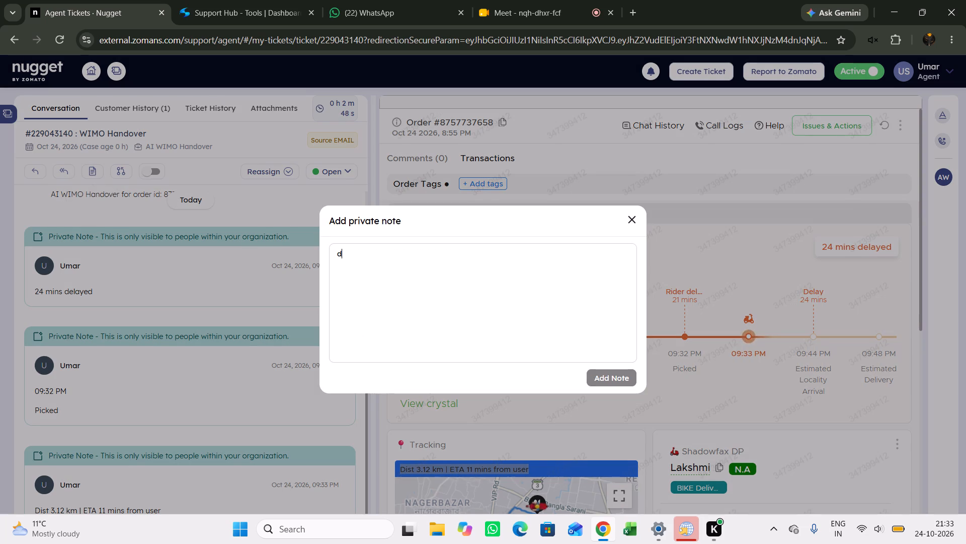
type("p c")
key("o")
type("nnected")
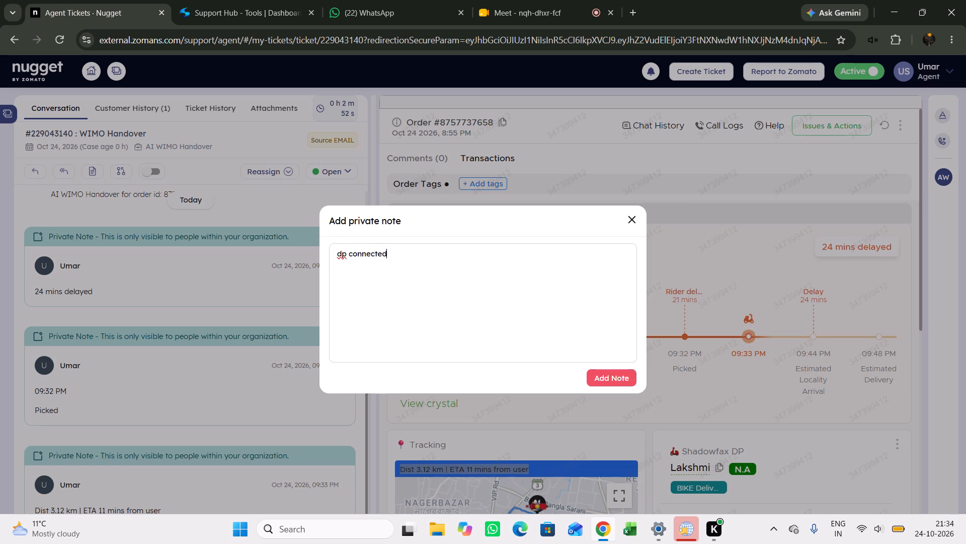
left_click(614, 379)
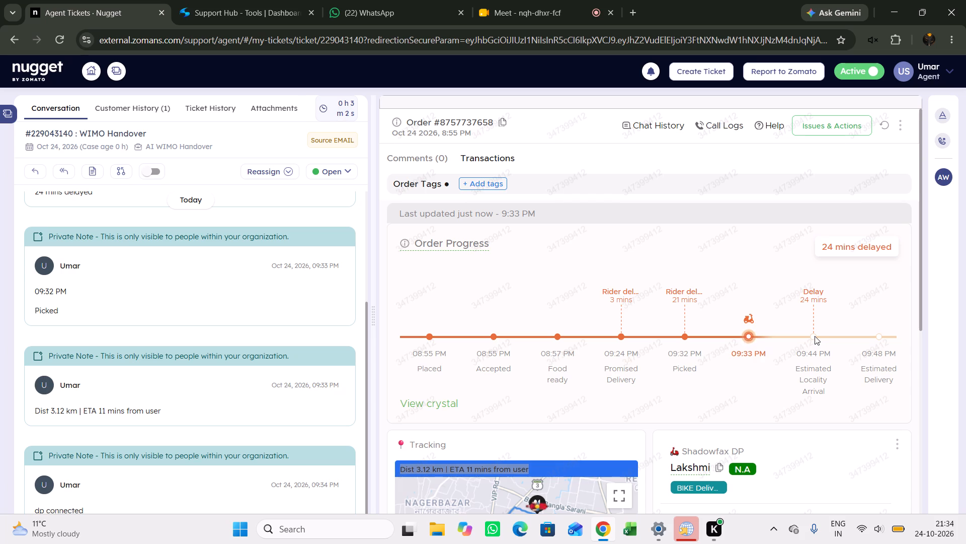
In the ticket properties, set Can Order Be Delivered to Yes and both Action and Lifeline Action to No Action.
scroll(816, 330, "down", 1)
left_click(940, 113)
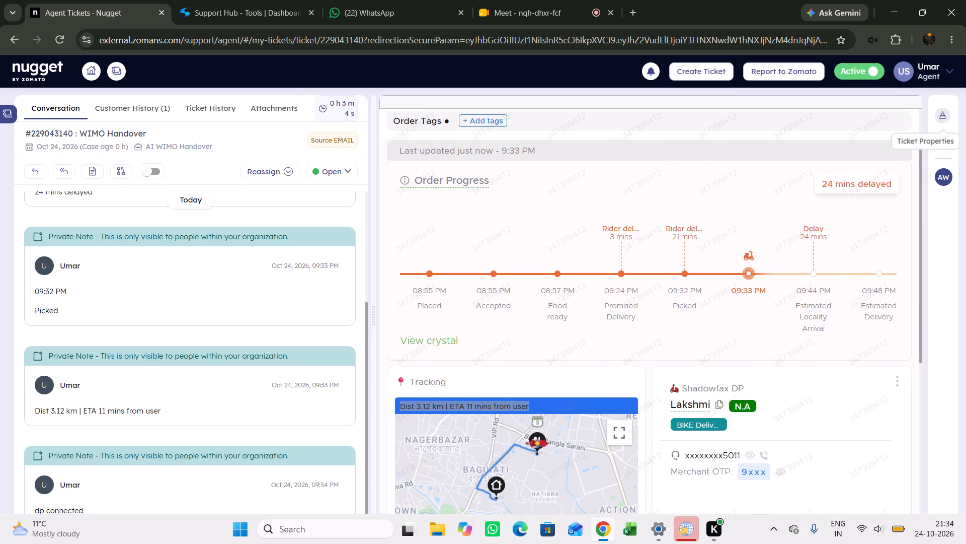
left_click(784, 327)
left_click_drag(782, 334, 778, 342)
left_click(778, 342)
scroll(809, 195, "down", 4)
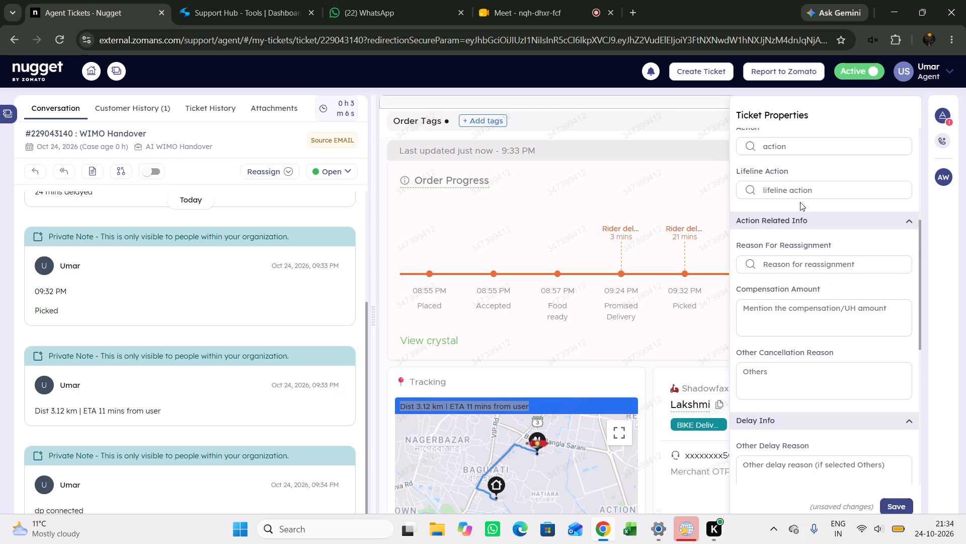
left_click(806, 151)
left_click(797, 161)
left_click_drag(790, 185, 789, 190)
left_click(780, 204)
Set Are Properties Filled to Yes, Order Status Expected Time to Arrival at cx location, and Expected Time to 5.
scroll(778, 209, "down", 7)
left_click(777, 299)
left_click(766, 328)
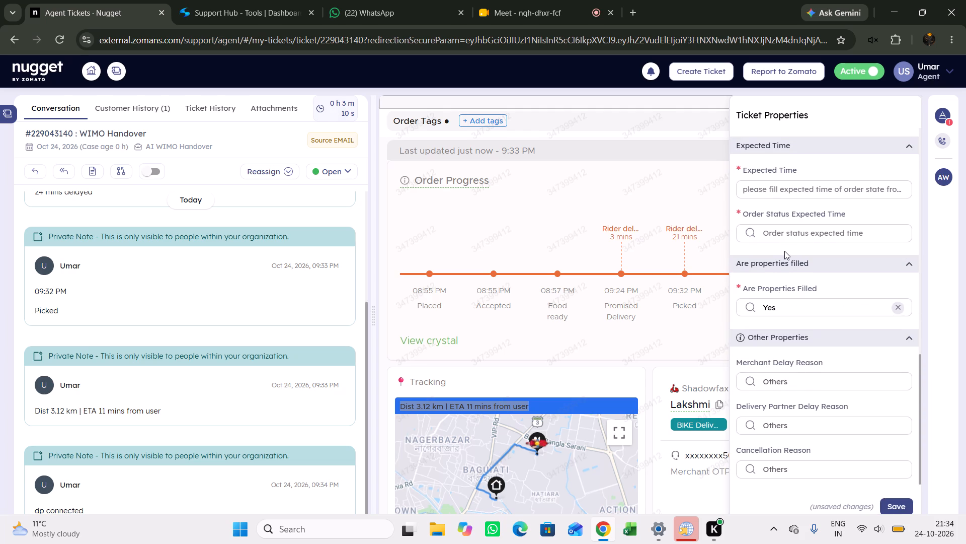
left_click(784, 251)
left_click(789, 236)
left_click(790, 298)
left_click(797, 195)
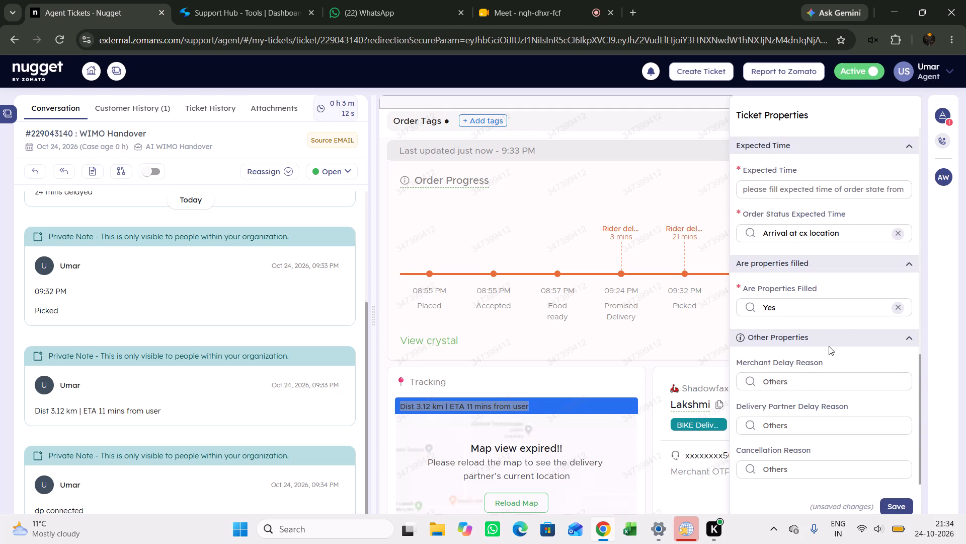
key("5")
Copy the Restaurant Delays template about the partner being on the way from Support Hub, and paste it into the ticket's Other Delay Reason.
scroll(828, 346, "up", 3)
left_click(798, 287)
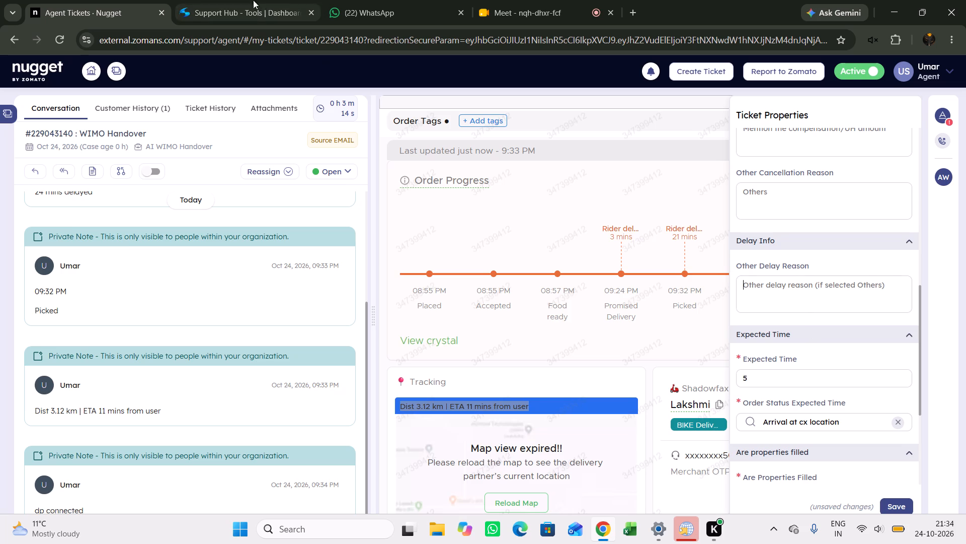
left_click(242, 0)
left_click(327, 166)
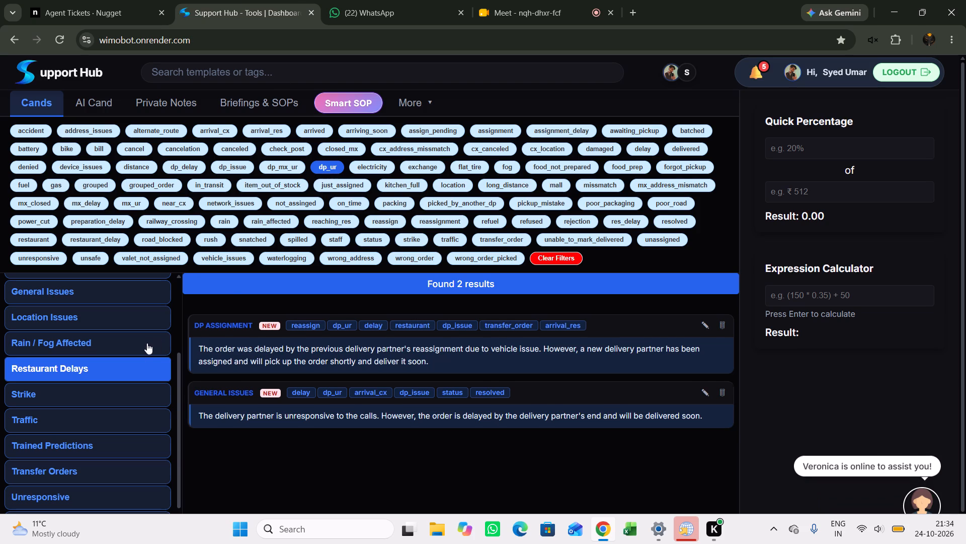
left_click(126, 364)
scroll(424, 409, "down", 6)
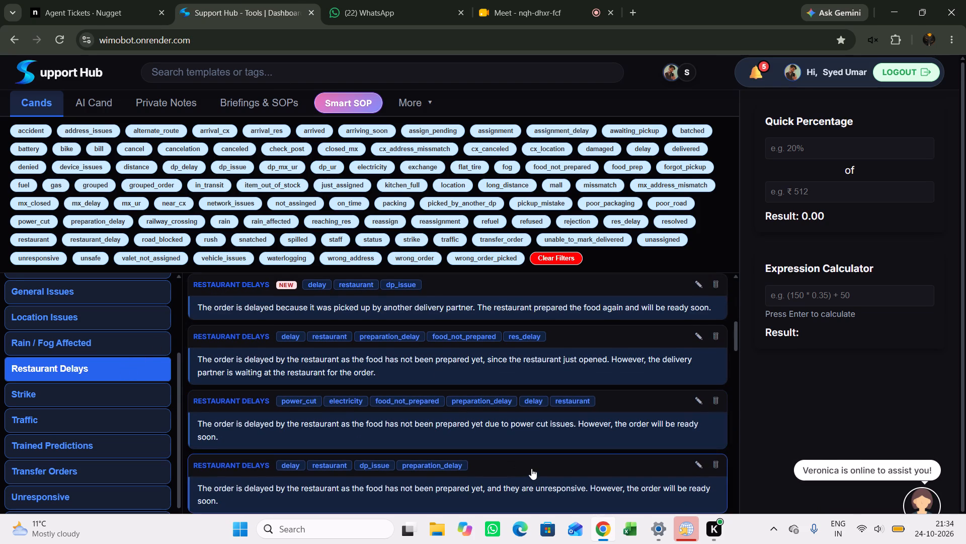
scroll(530, 453, "up", 2)
left_click(334, 363)
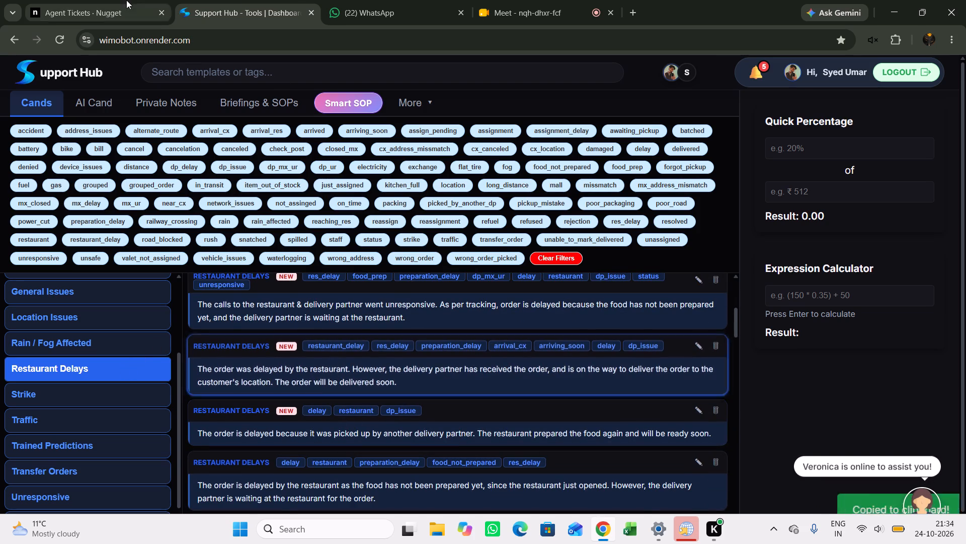
left_click(126, 0)
left_click(760, 288)
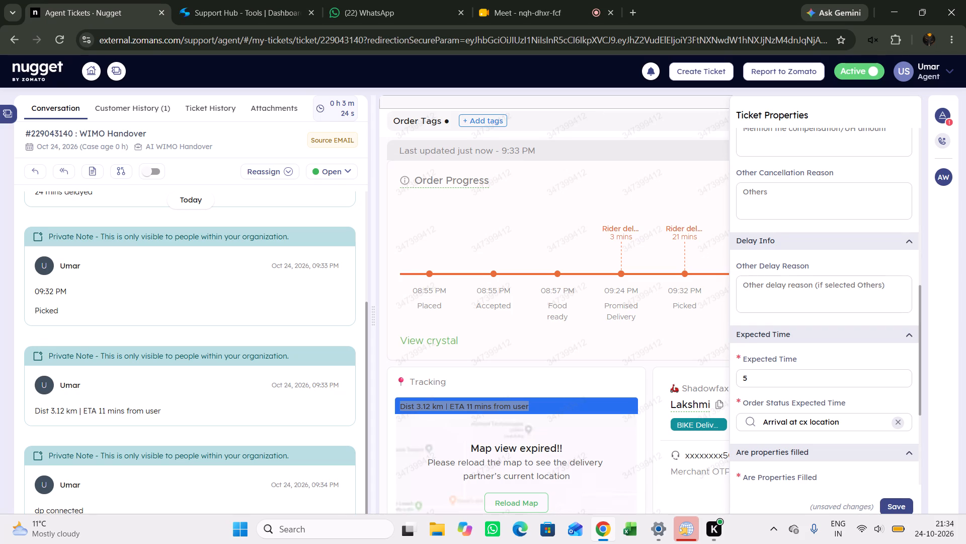
key("ctrl+v")
Edit the delay reason: insert "due to high order rush" after "restaurant" and replace the text after "received the order" with "and will deliver it shortly.".
scroll(830, 284, "up", 3)
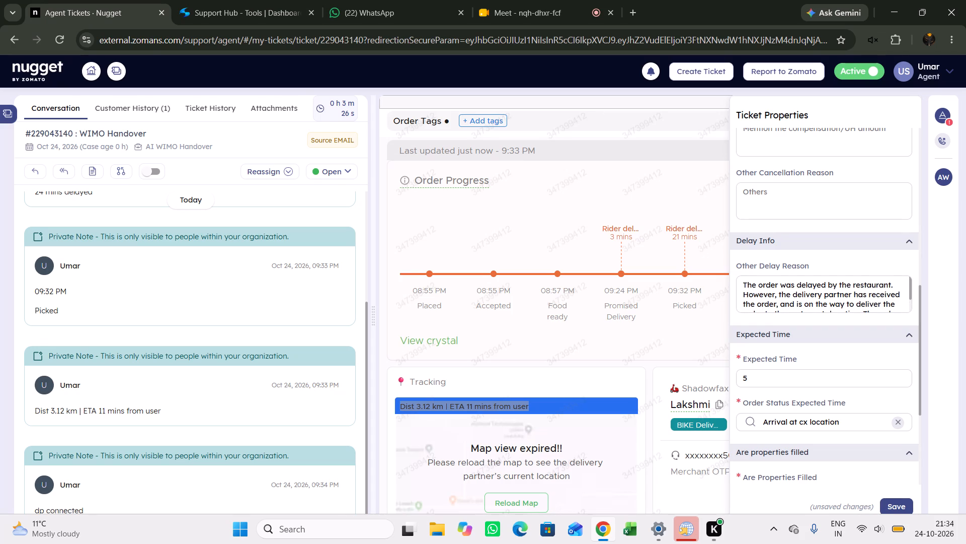
left_click(891, 285)
key("space")
type("due to high order e")
key("BackSpace")
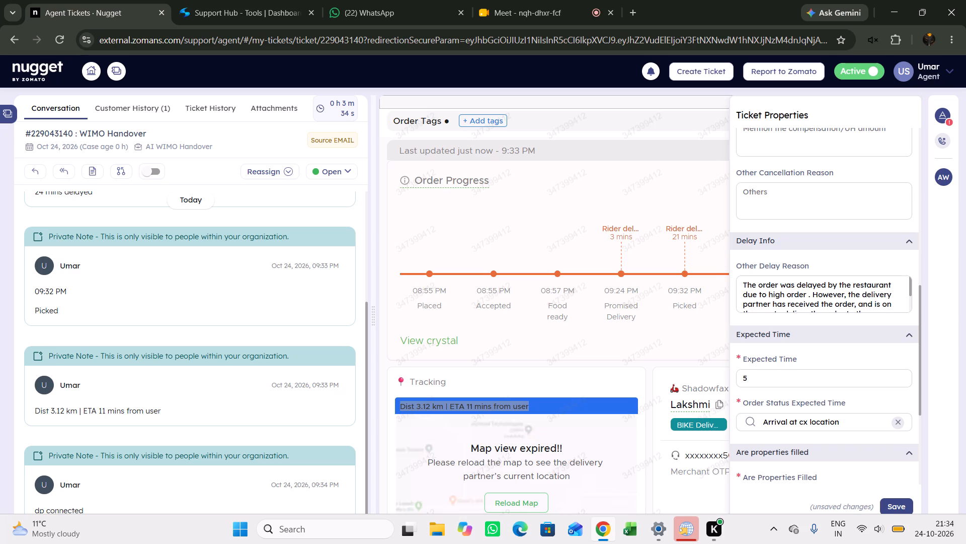
type("rush")
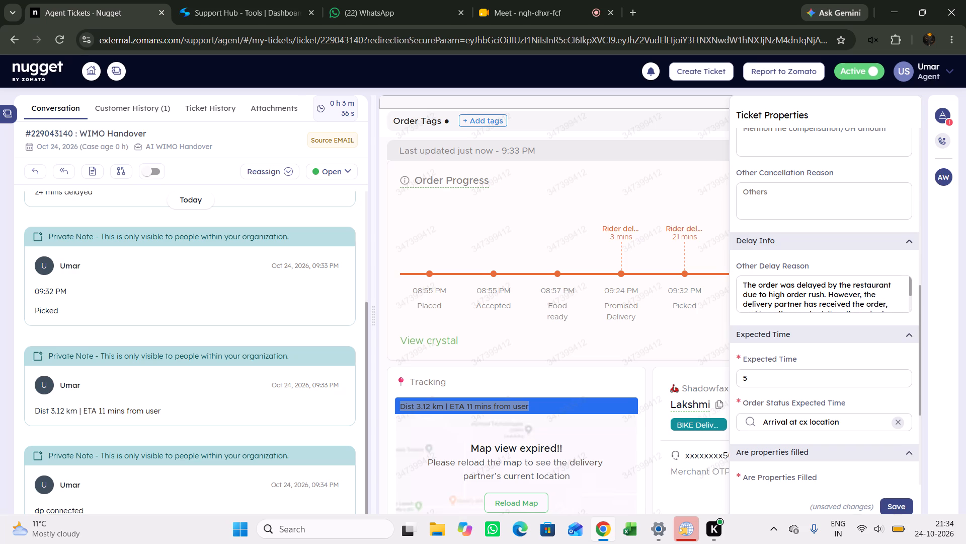
left_click_drag(886, 304, 912, 325)
key("BackSpace")
key("space")
type("and will del")
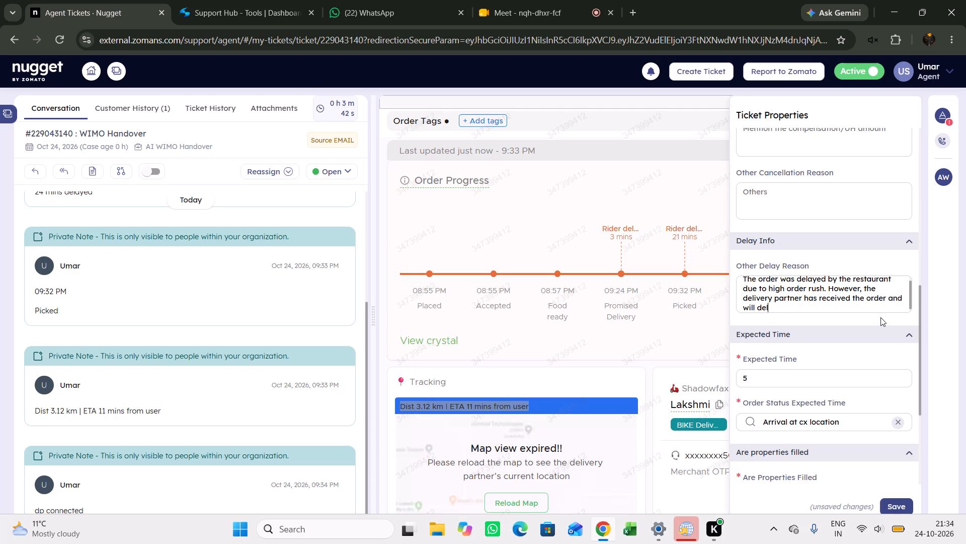
type("iver it shortly.")
Check over the filled ticket properties and save them.
scroll(845, 330, "up", 6)
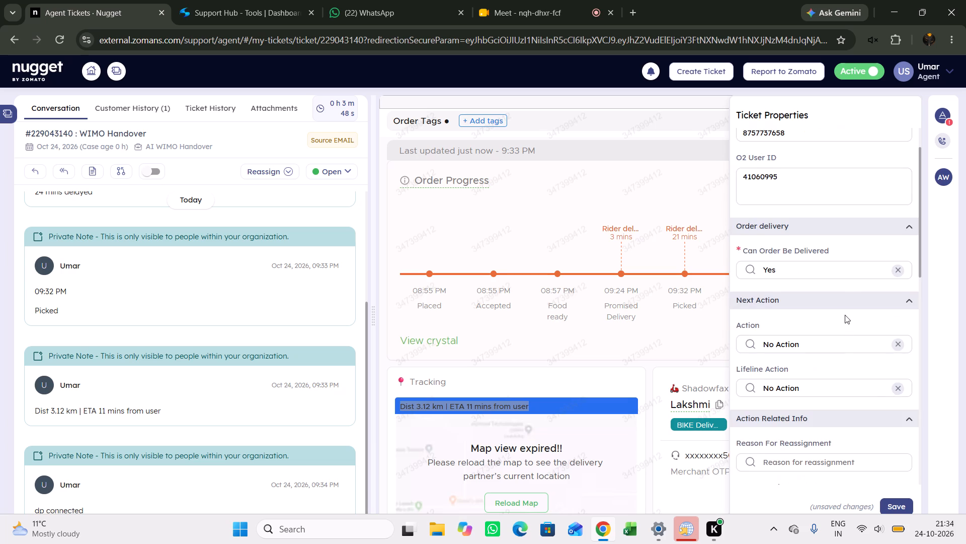
scroll(845, 283, "down", 9)
left_click(902, 503)
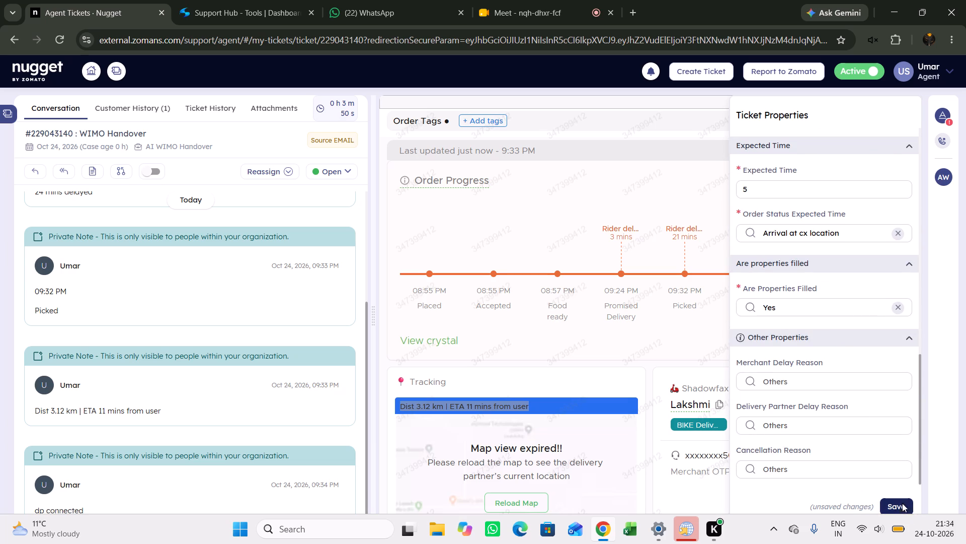
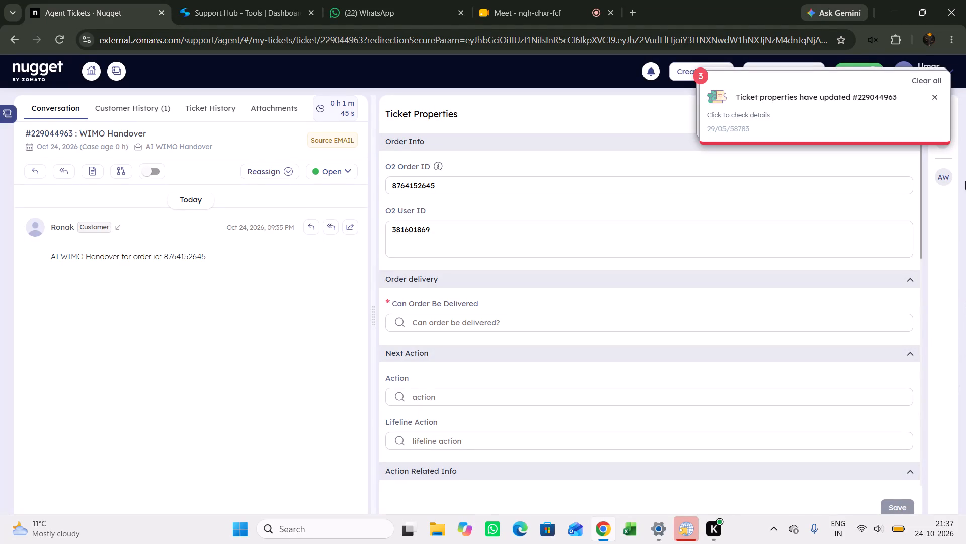
Copy the "35 mins delayed" label from the order progress and add it to the ticket as a private note.
left_click(916, 79)
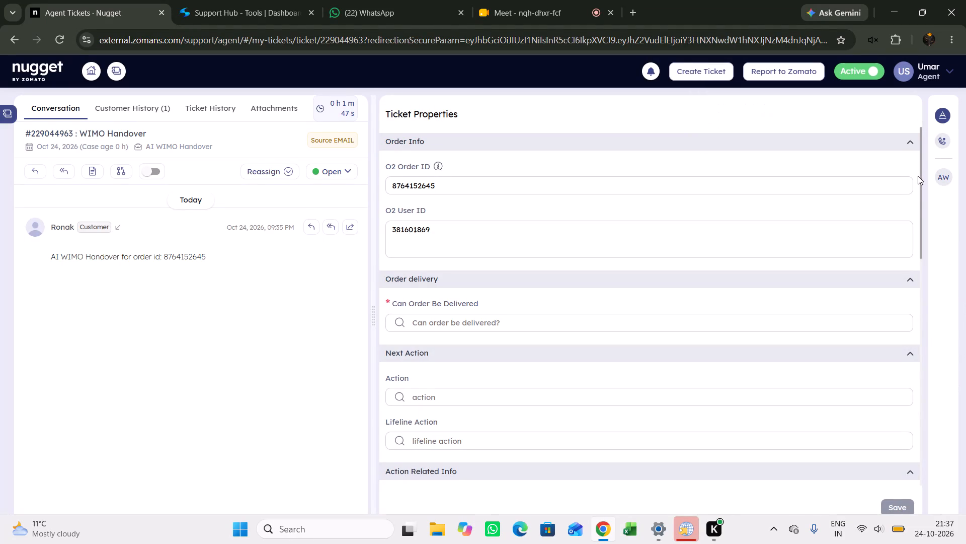
left_click(946, 175)
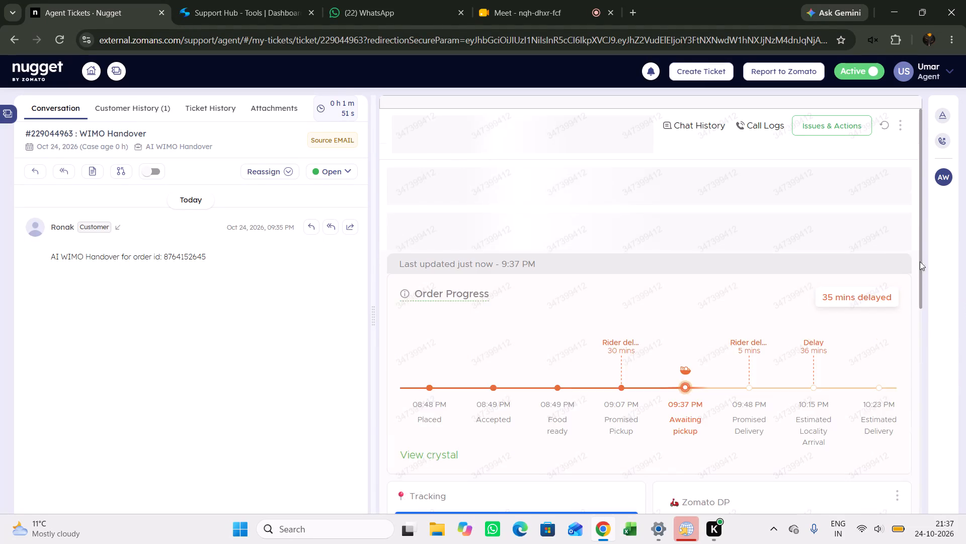
left_click_drag(794, 244, 935, 241)
right_click(863, 247)
left_click(717, 258)
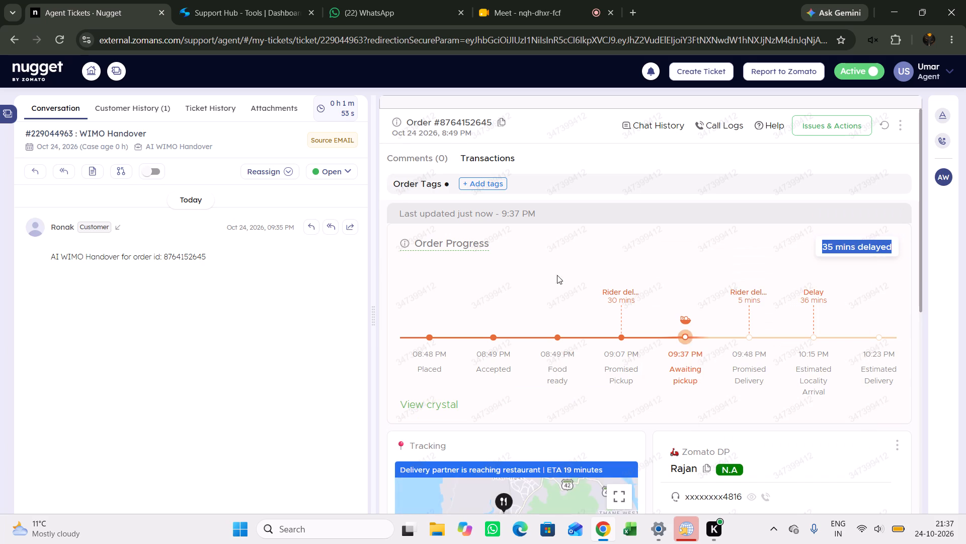
left_click(87, 170)
right_click(518, 298)
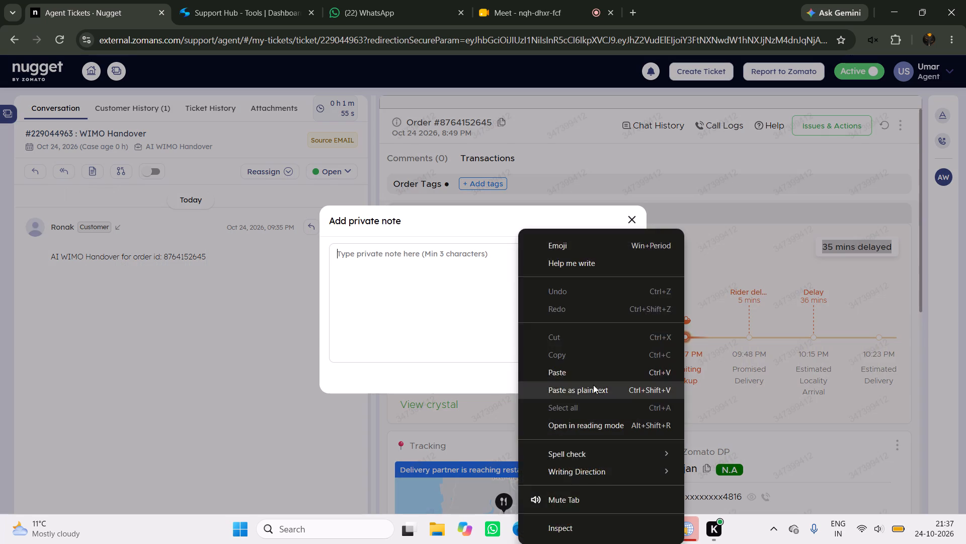
left_click(593, 385)
left_click(613, 376)
Copy the "09:37 PM Awaiting pickup" stage from the order progress and add it as a private note.
left_click_drag(656, 355, 696, 385)
right_click(687, 374)
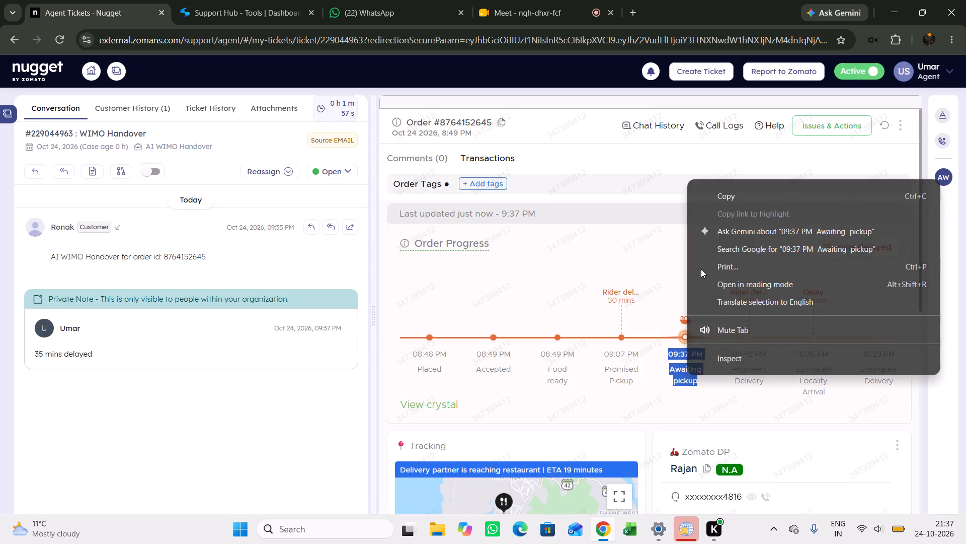
left_click(725, 196)
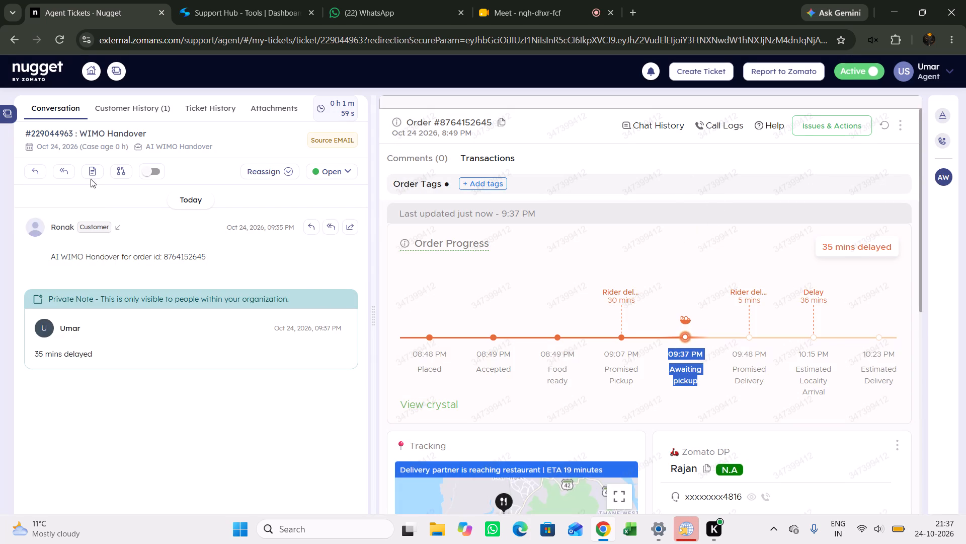
left_click(89, 172)
right_click(503, 291)
left_click(571, 369)
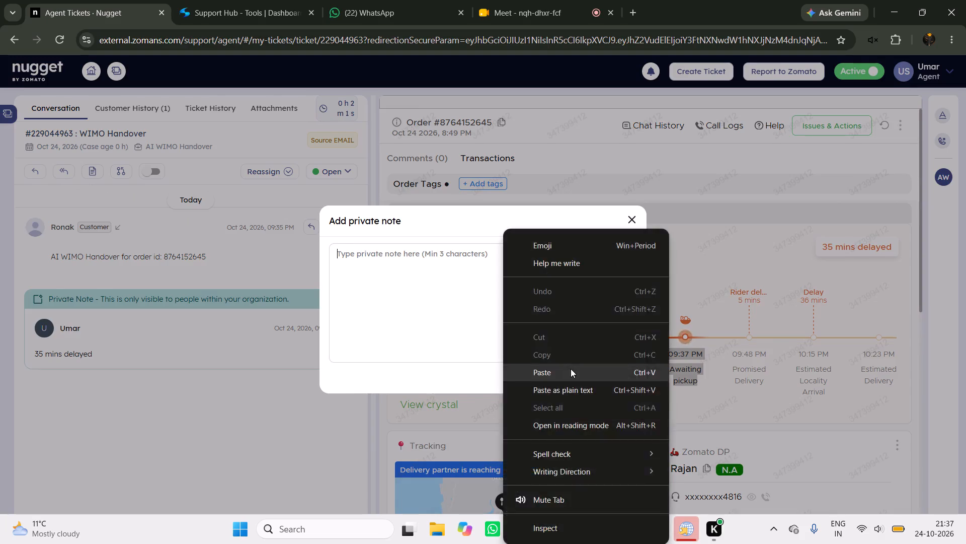
left_click(630, 369)
Request a call to the delivery partner on the order.
scroll(754, 294, "down", 1)
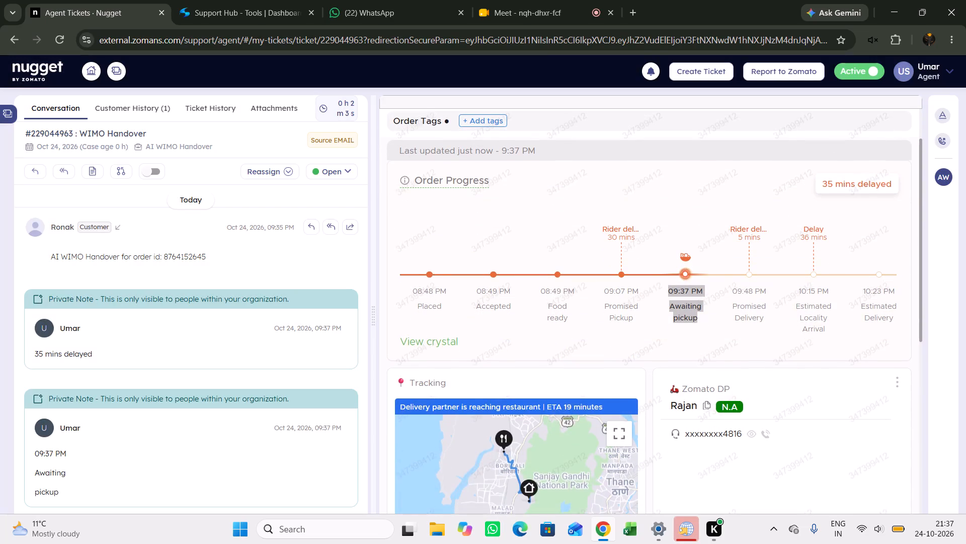
left_click(767, 436)
left_click(862, 375)
left_click(683, 167)
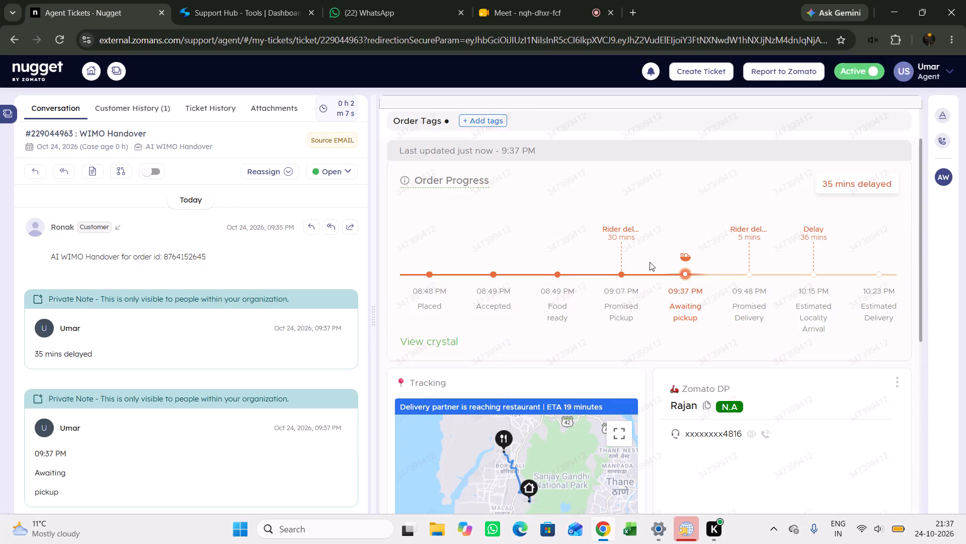
Copy the tracking status "Delivery partner is reaching restaurant | ETA 19 minutes" and add it as a private note.
left_click_drag(610, 407, 368, 403)
right_click(394, 404)
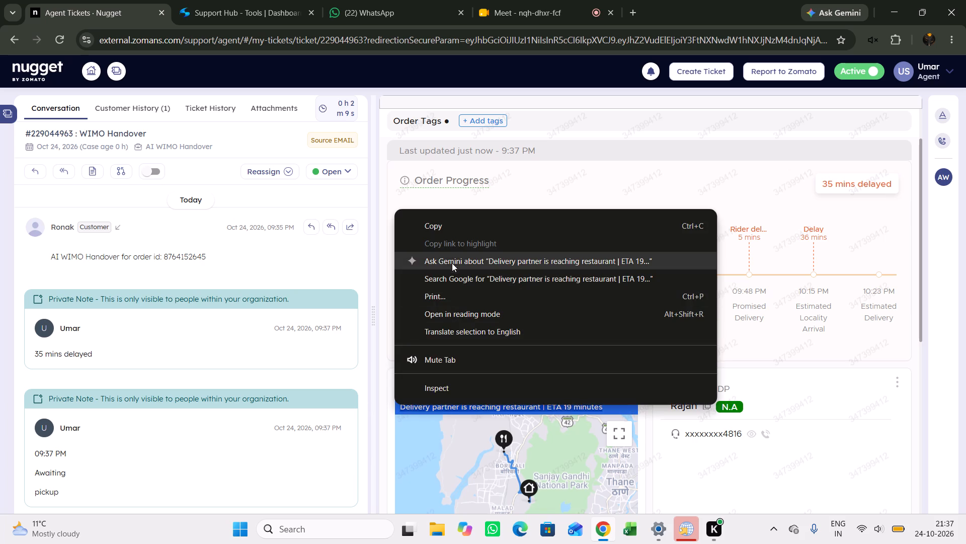
left_click(445, 223)
left_click(89, 169)
right_click_drag(482, 283, 492, 289)
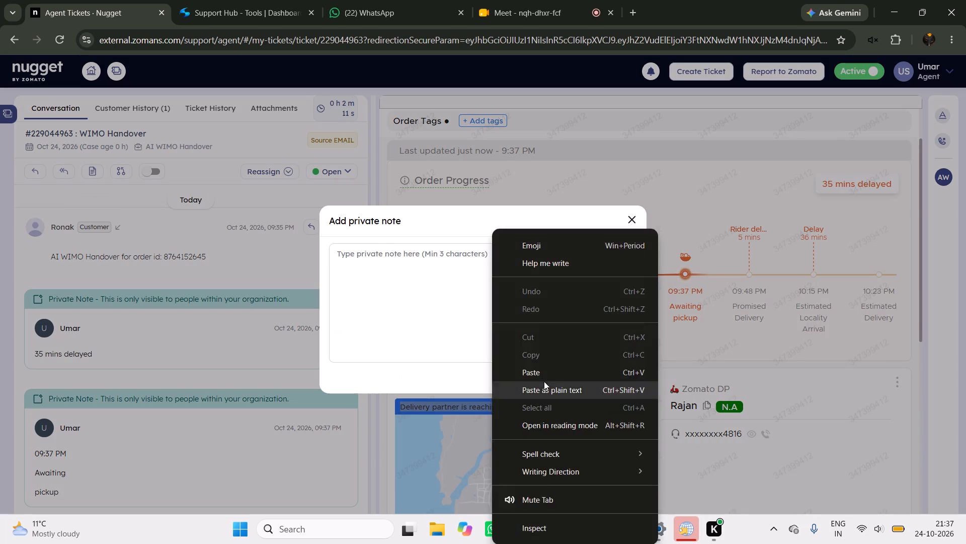
left_click(544, 381)
left_click(626, 378)
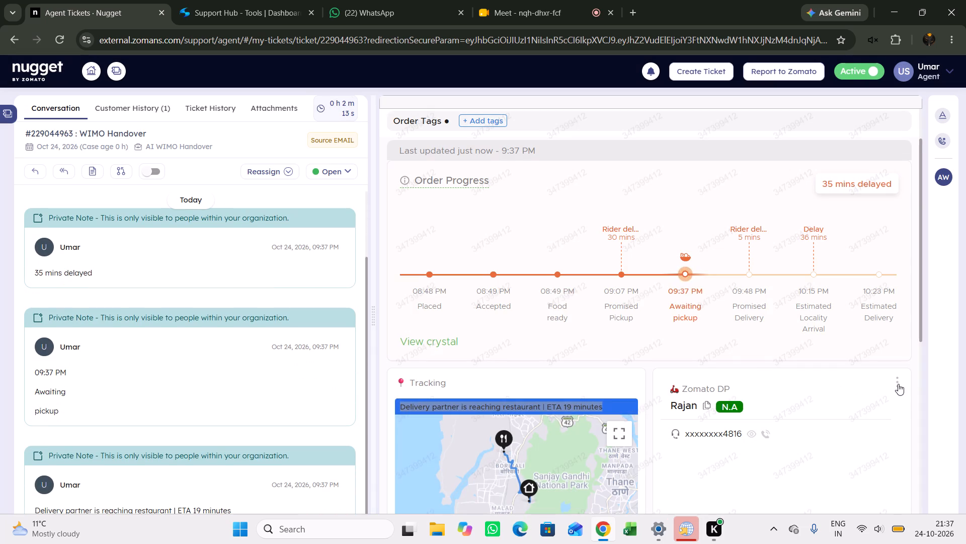
Examine the order's delivery partner assignment history.
left_click(898, 378)
left_click(846, 404)
left_click(858, 439)
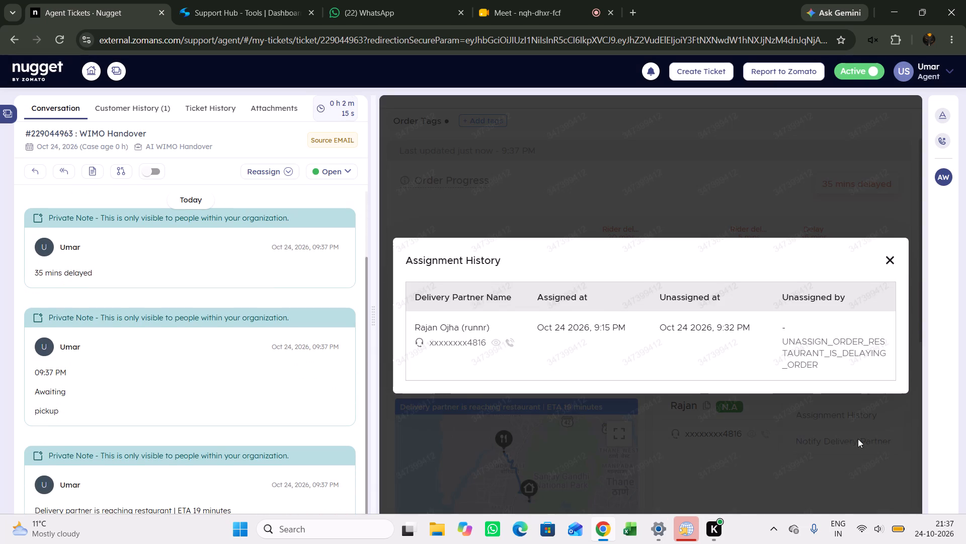
scroll(849, 392, "up", 4)
left_click(882, 118)
Refresh the order details and request a call to the merchant.
left_click(882, 125)
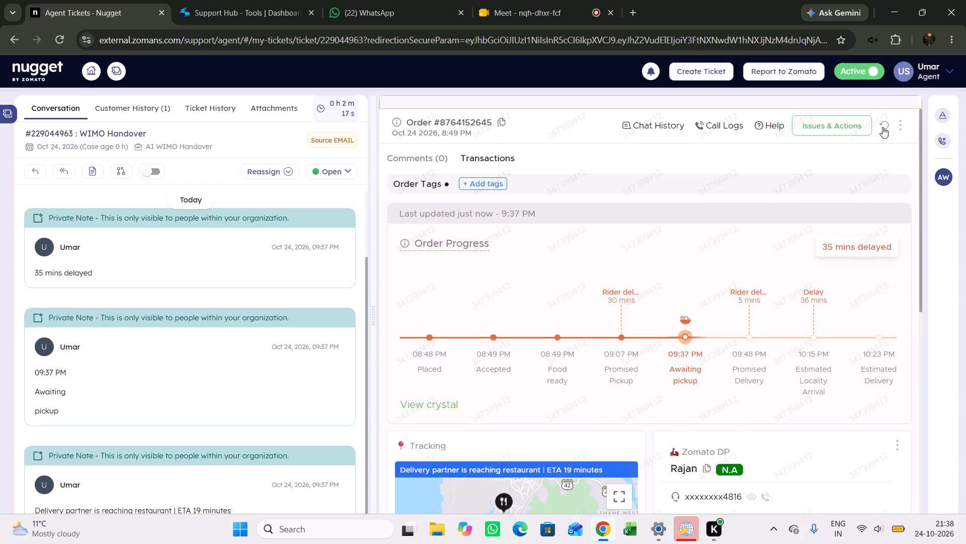
scroll(713, 219, "down", 5)
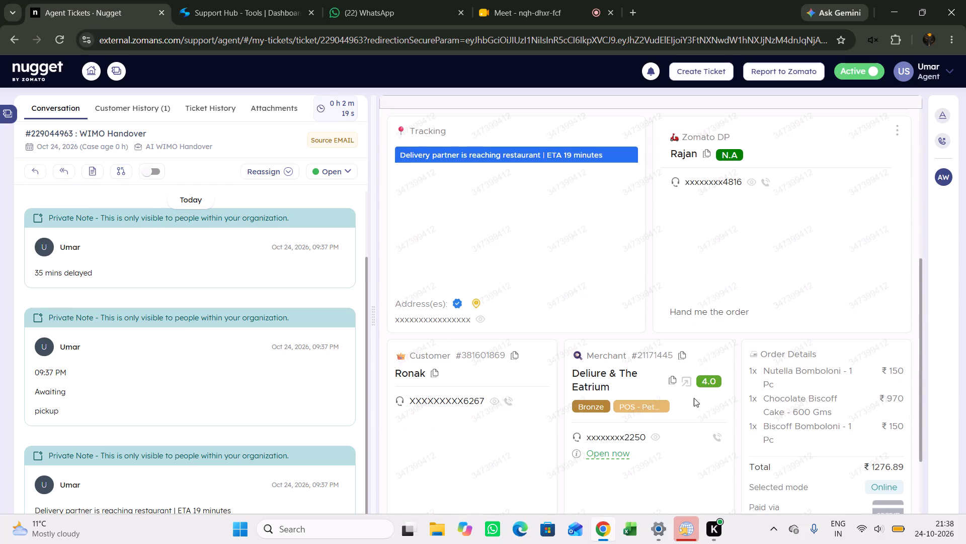
left_click(720, 434)
left_click(863, 391)
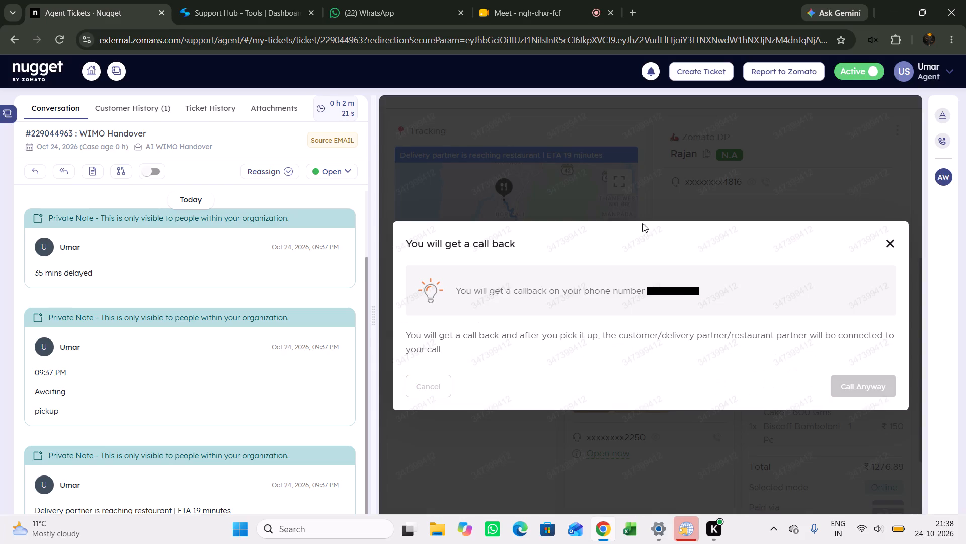
Add a private note reading "dp unassigned the order".
left_click(94, 169)
key("d")
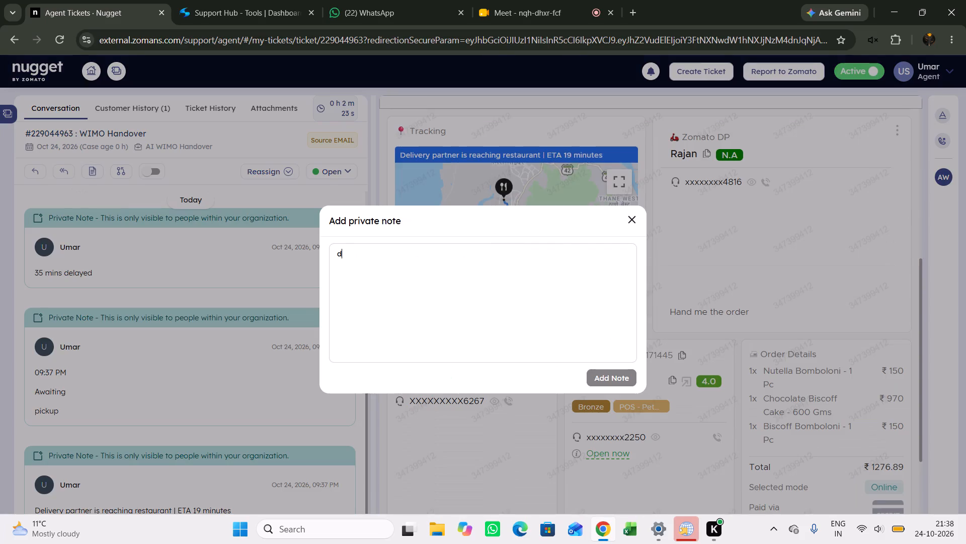
key("p")
key("space")
key("u")
key("n")
type("assign")
key("e")
type("d")
key("space")
type("the order")
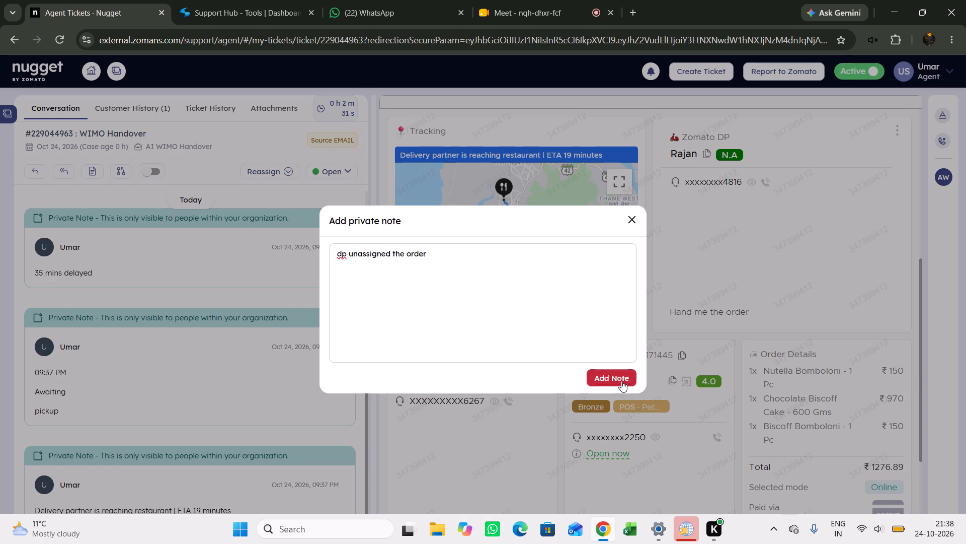
left_click(622, 381)
Recheck the order's delivery partner assignment history.
scroll(776, 306, "up", 4)
left_click(897, 382)
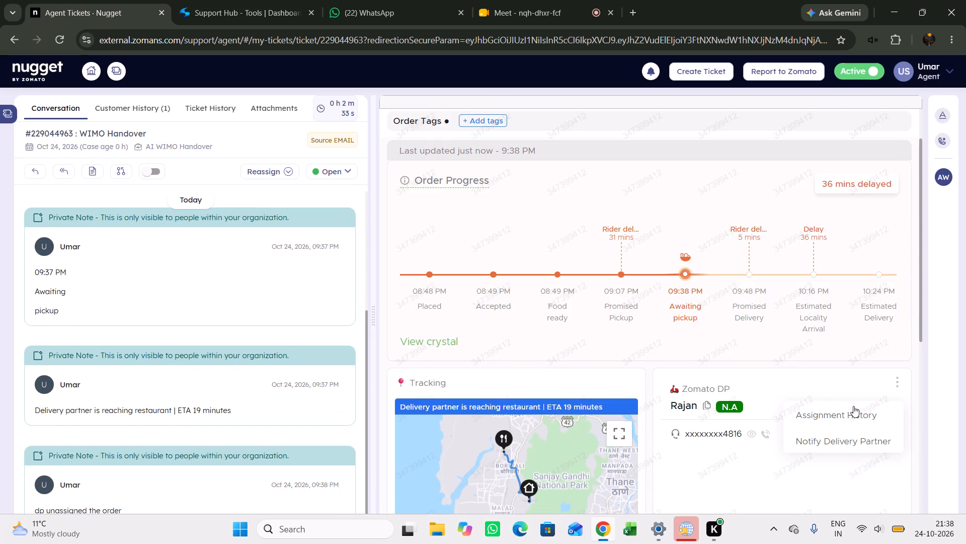
left_click(853, 406)
left_click(822, 464)
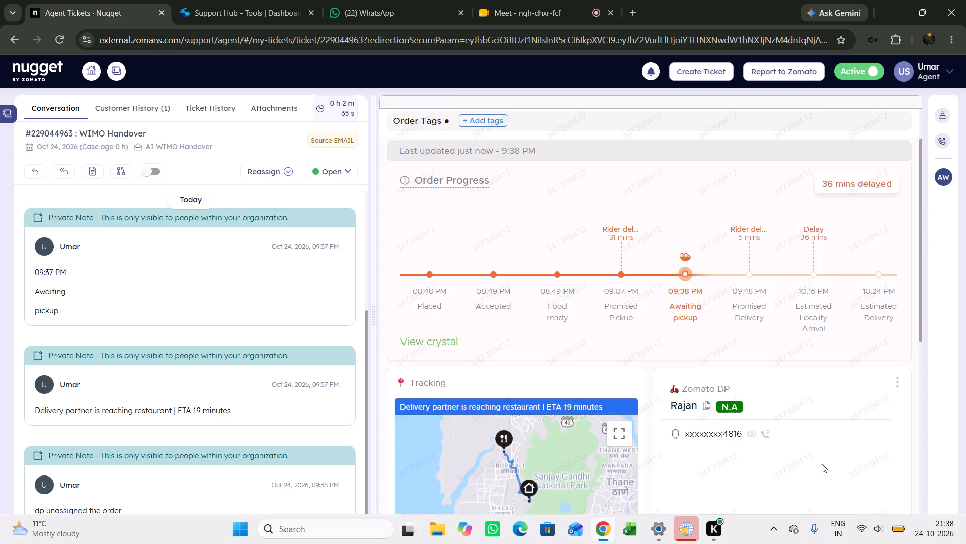
Refresh the order details and request a call to the currently assigned delivery partner.
scroll(810, 399, "up", 5)
left_click(886, 124)
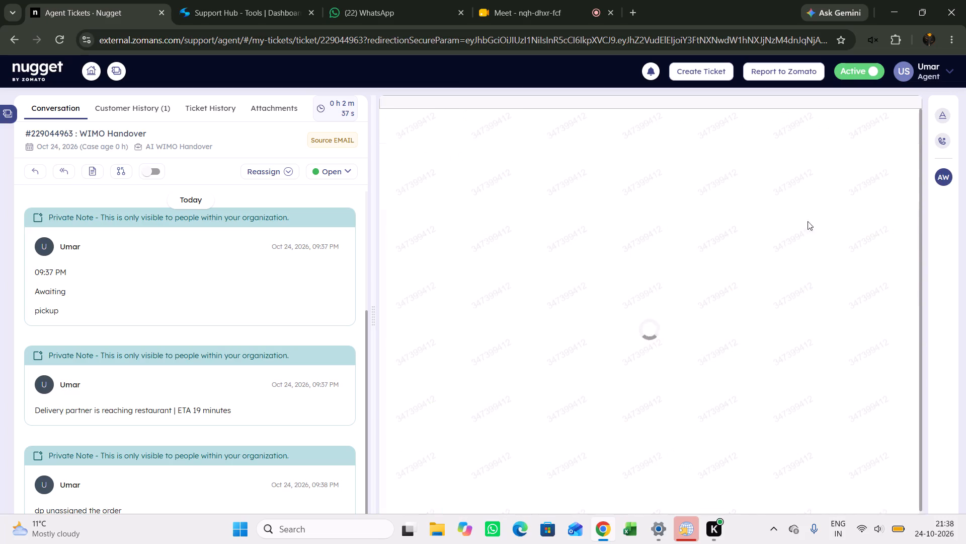
scroll(770, 213, "down", 2)
left_click(770, 397)
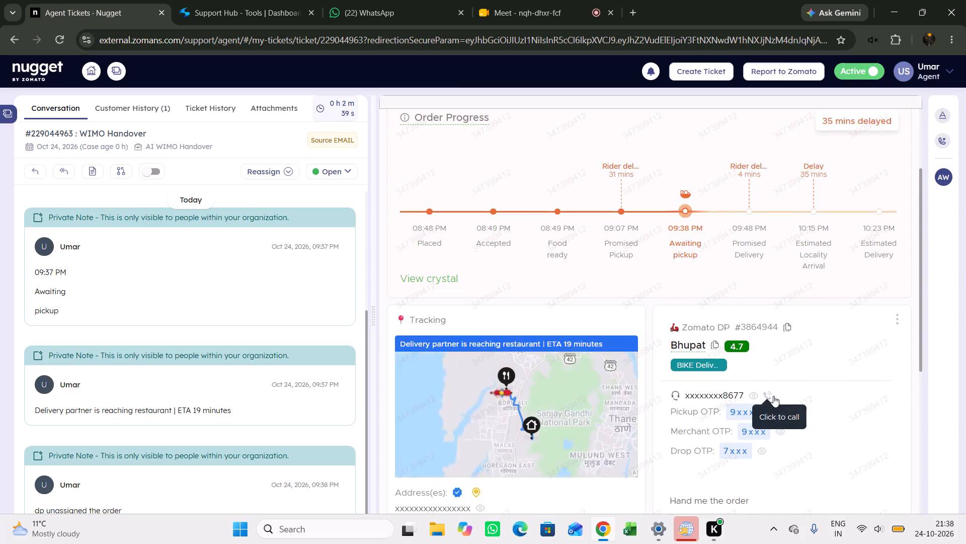
left_click(870, 398)
left_click(867, 384)
left_click(798, 155)
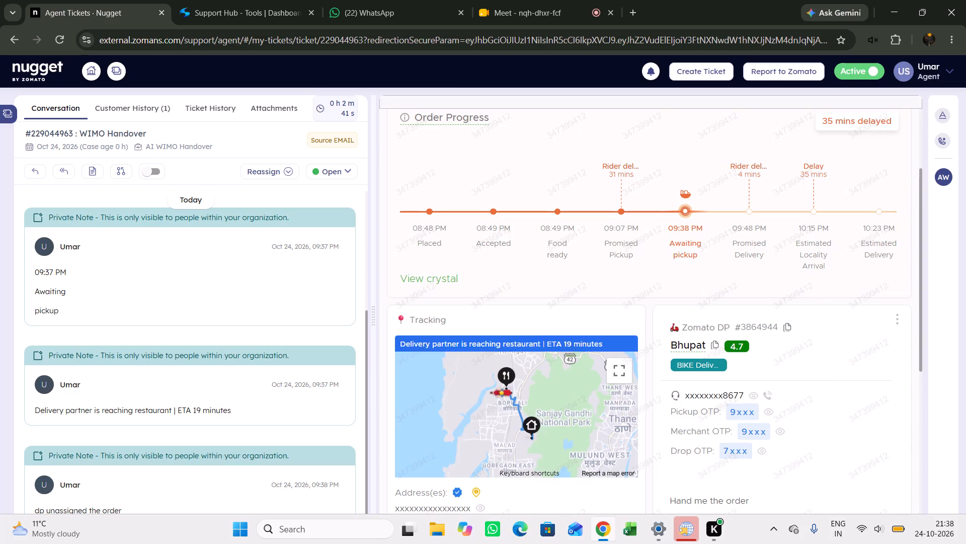
Look over the order progress and the assignment history for the current delivery partner.
scroll(780, 312, "up", 3)
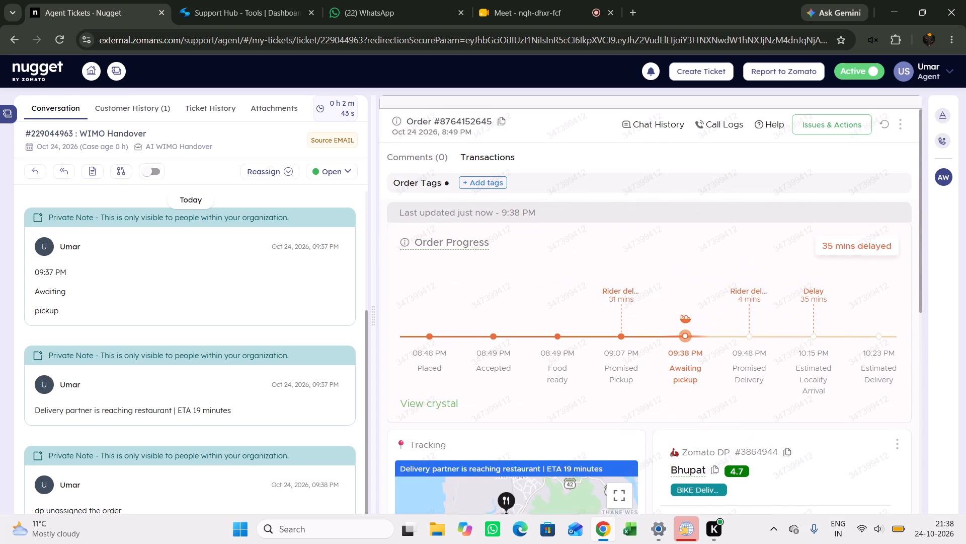
scroll(820, 294, "down", 3)
left_click(897, 260)
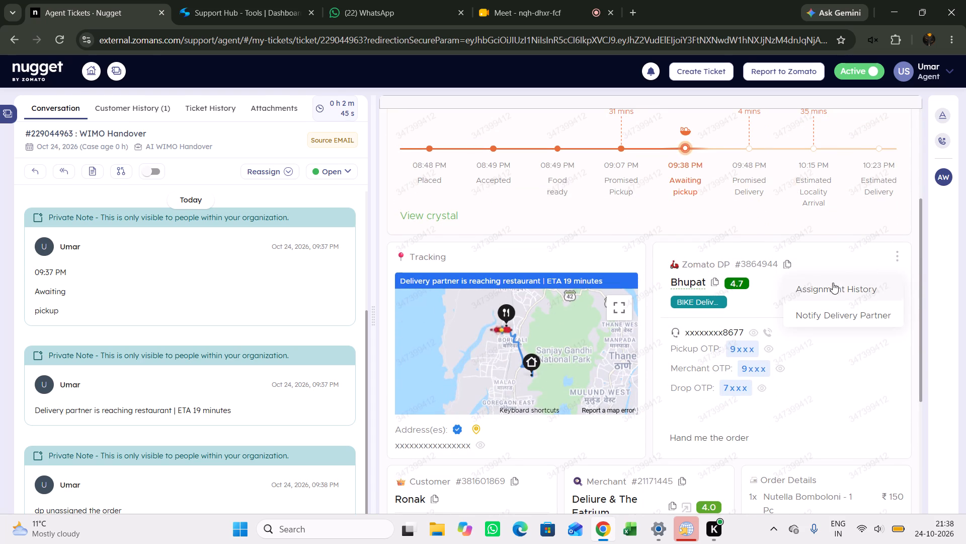
left_click(827, 287)
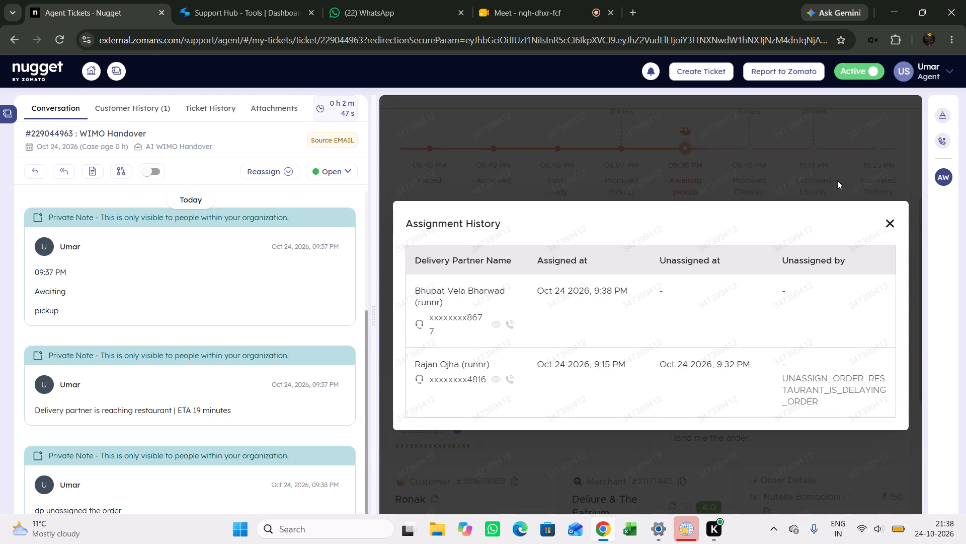
left_click(840, 172)
In the ticket properties, set Can Order Be Delivered to Yes and fill in the Next Action section.
scroll(831, 288, "up", 4)
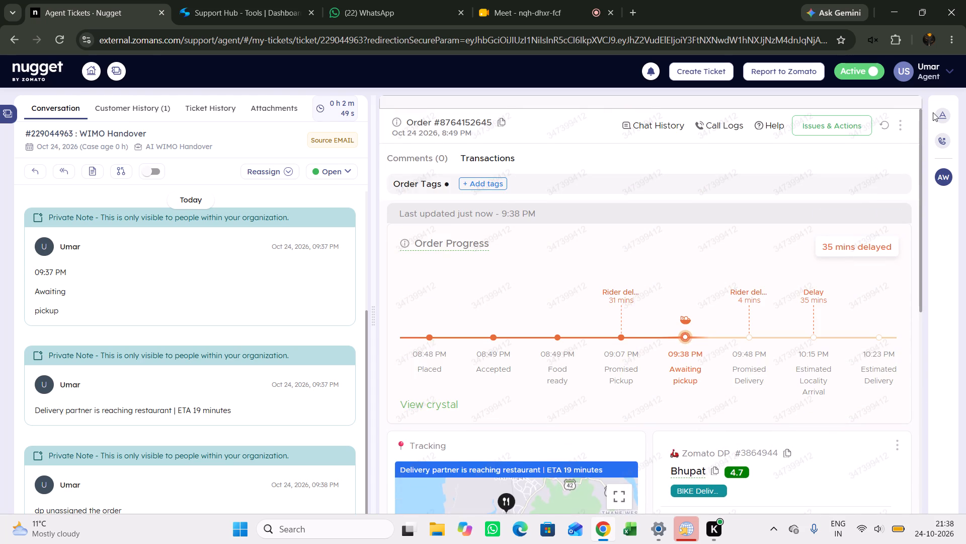
left_click(937, 112)
left_click(798, 328)
left_click(786, 349)
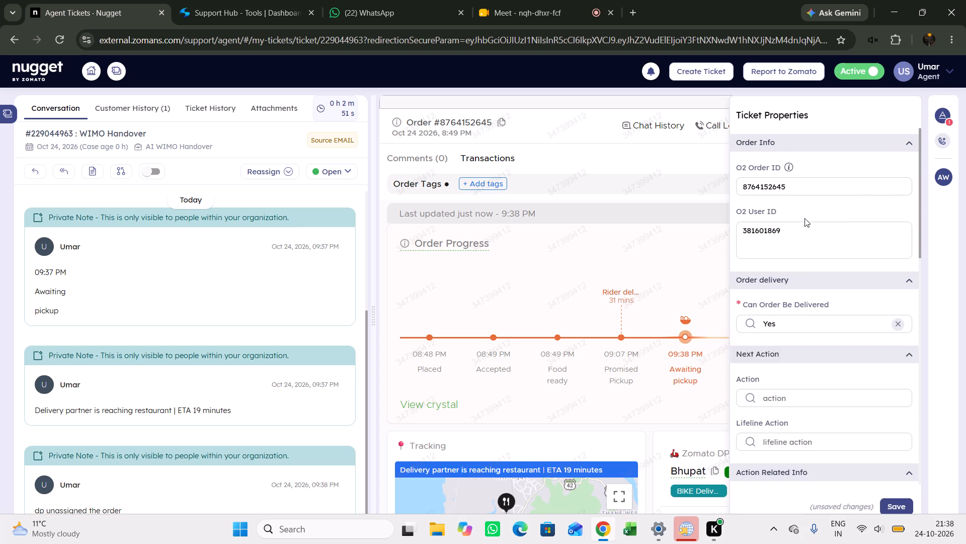
scroll(804, 218, "down", 3)
left_click(789, 199)
left_click(784, 219)
left_click(781, 234)
left_click(788, 216)
left_click(788, 229)
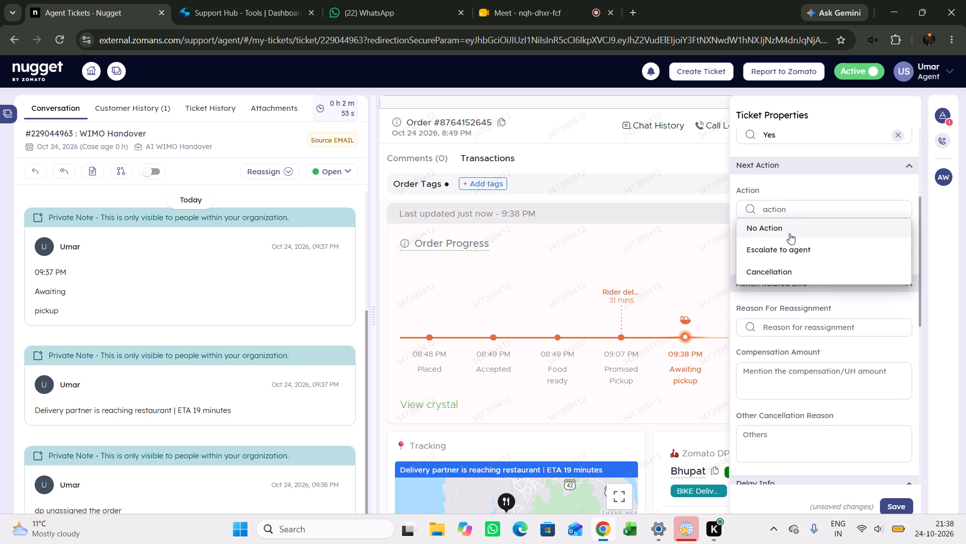
left_click(791, 259)
left_click(783, 295)
Set Are Properties Filled to Yes and Order Status Expected Time to Arrival at res, and return to the order details.
scroll(798, 313, "down", 7)
left_click(804, 310)
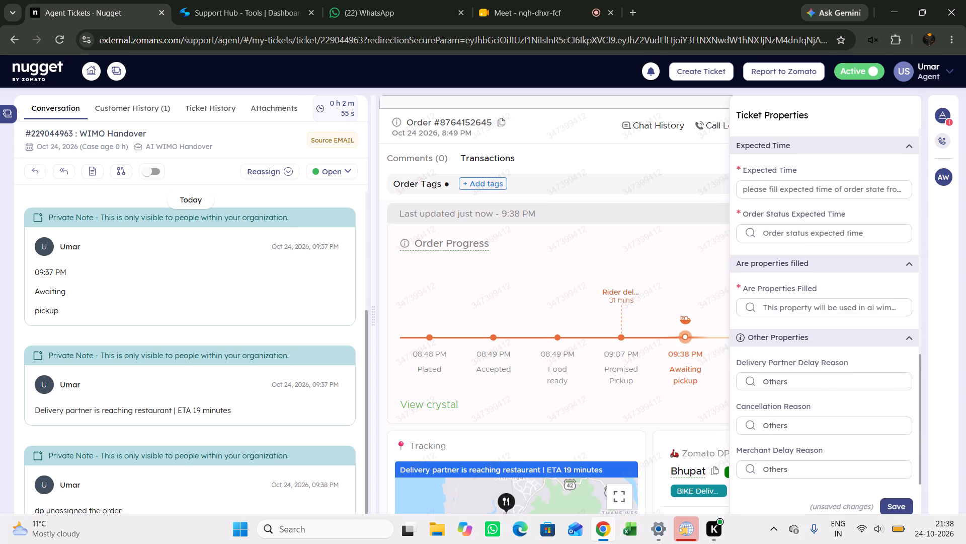
left_click(800, 320)
left_click(833, 235)
left_click_drag(823, 264, 823, 272)
left_click(940, 119)
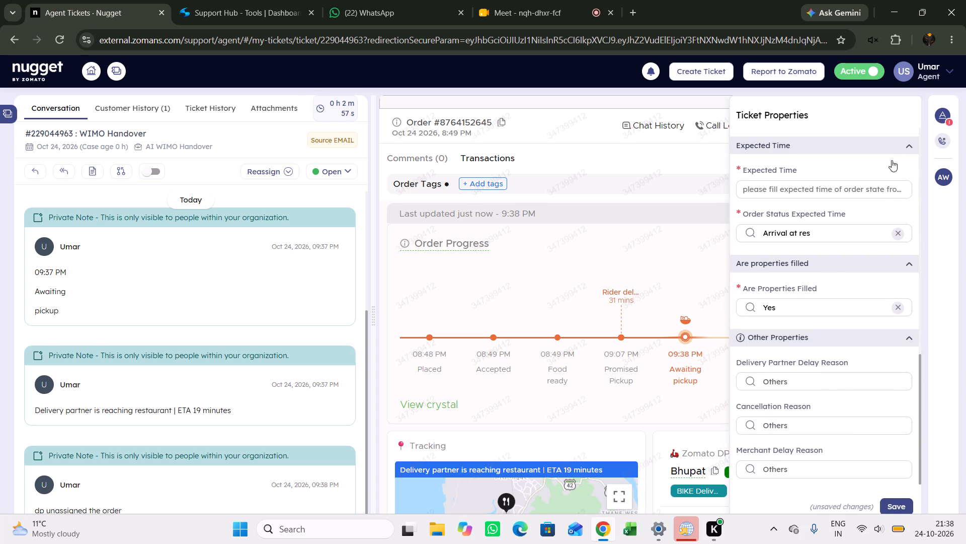
Request another call to the currently assigned delivery partner.
scroll(842, 210, "down", 3)
left_click(769, 336)
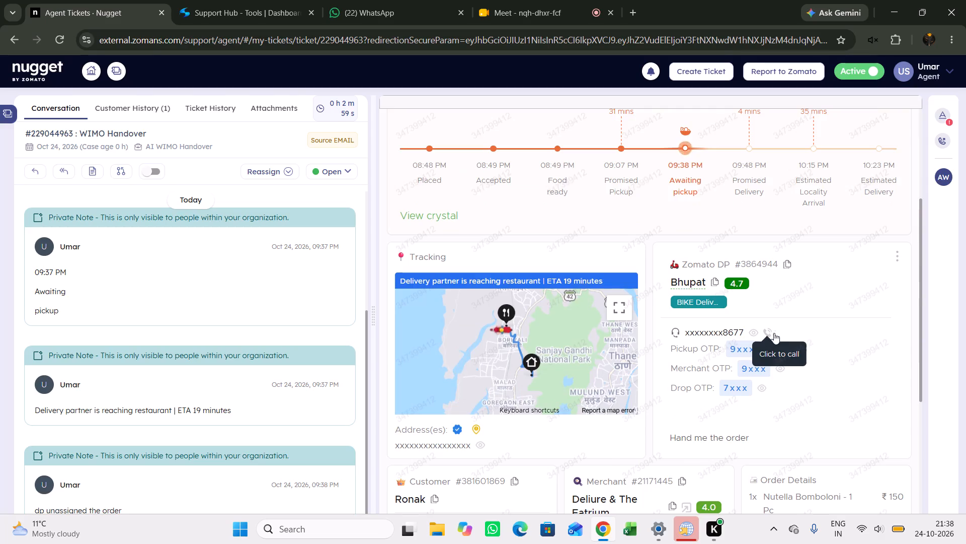
left_click(848, 385)
left_click(839, 190)
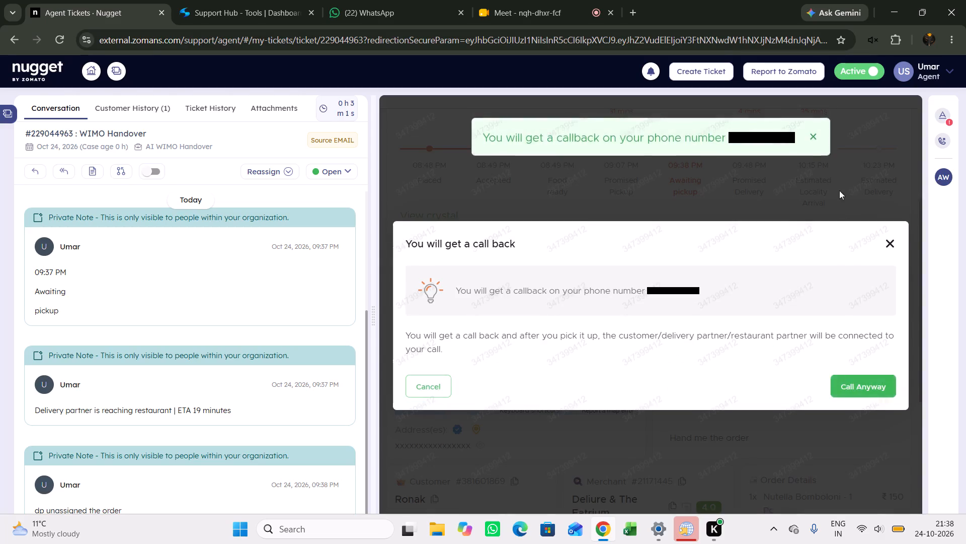
Check the order's call history for the status of the calls placed.
scroll(691, 193, "up", 6)
left_click(726, 113)
left_click(722, 134)
left_click(725, 127)
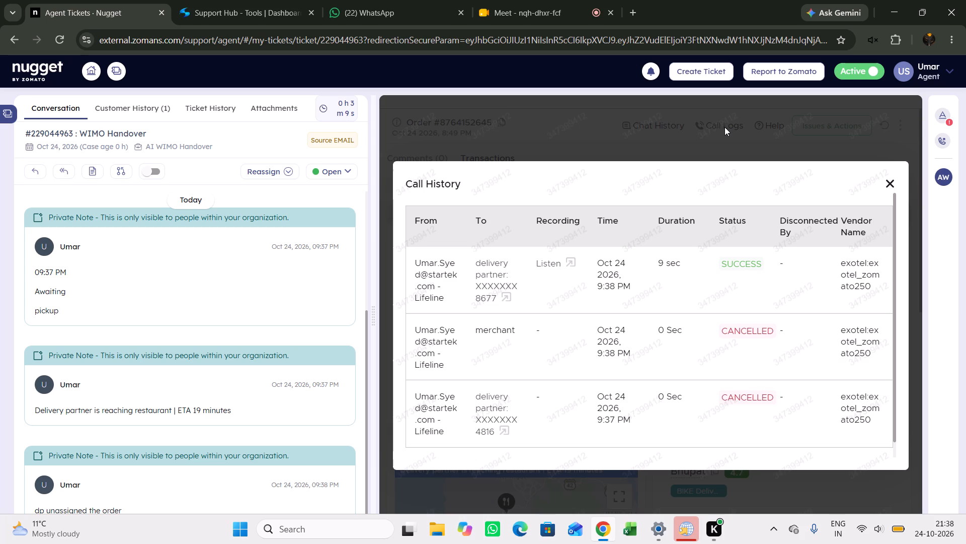
left_click(725, 127)
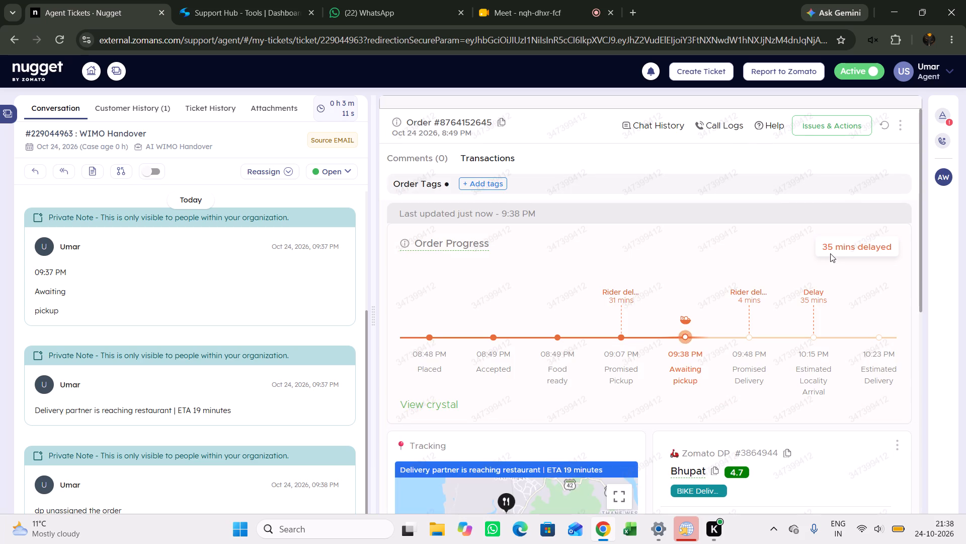
Copy the Support Hub transfer_order template about reassignment due to vehicle issue into Other Delay Reason in the ticket properties.
left_click(275, 0)
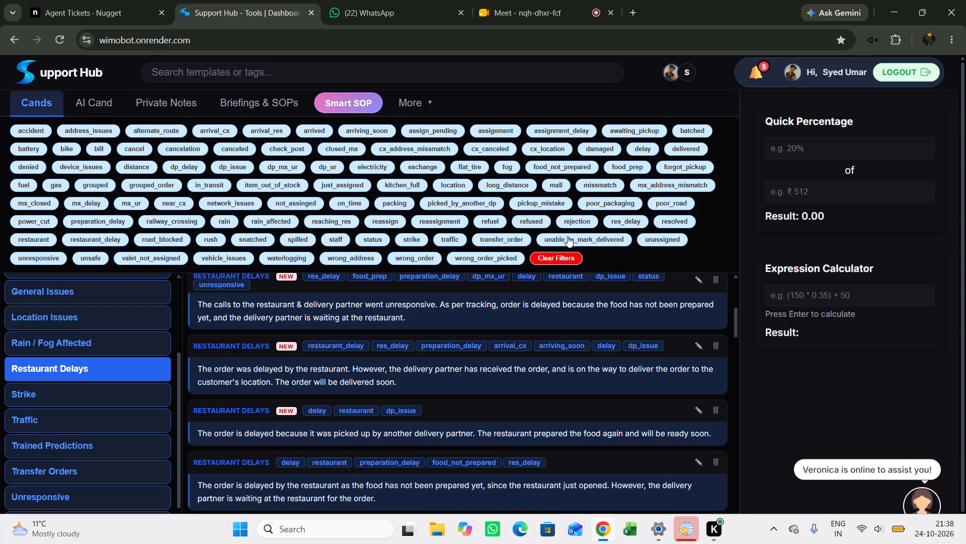
left_click(496, 240)
scroll(370, 454, "up", 11)
scroll(397, 401, "up", 4)
left_click(406, 425)
left_click(63, 0)
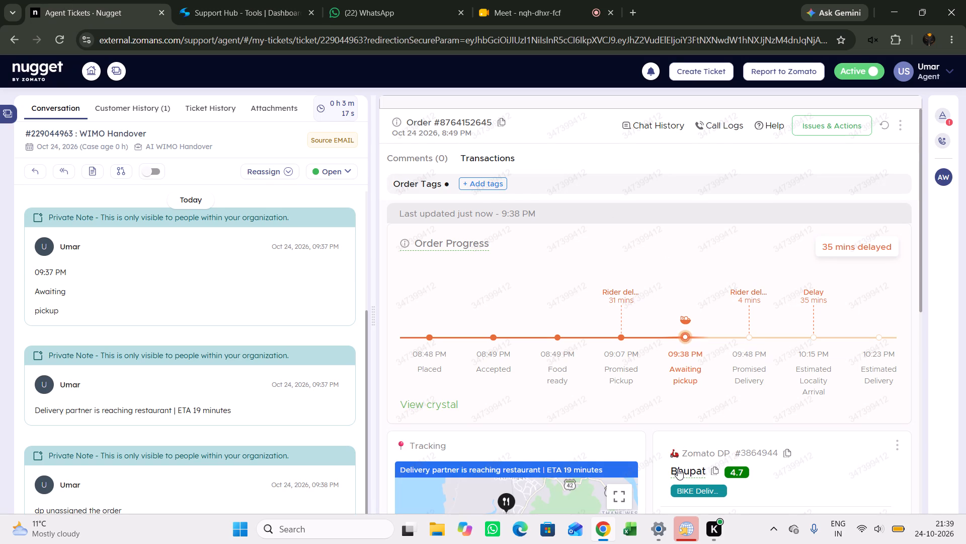
left_click(936, 117)
scroll(825, 309, "up", 2)
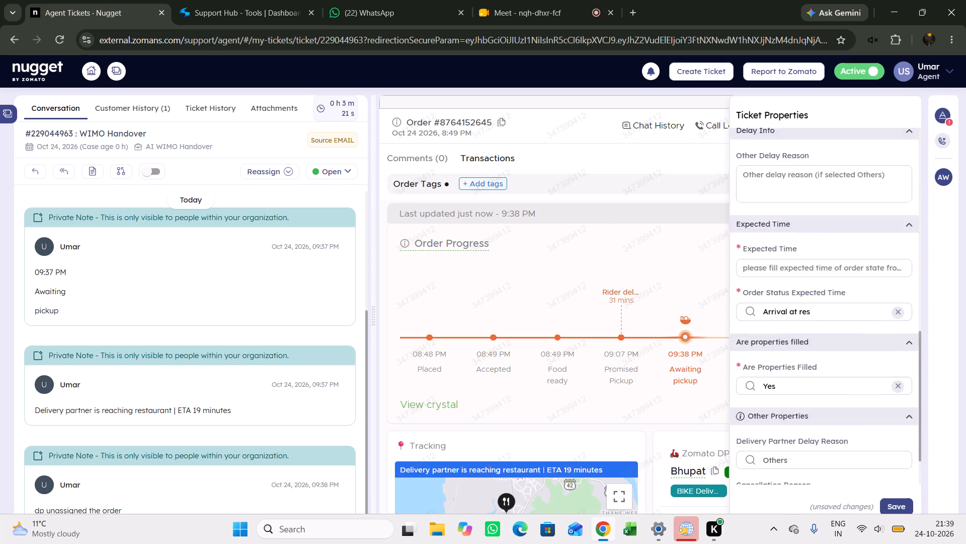
left_click(773, 237)
key("ctrl+v")
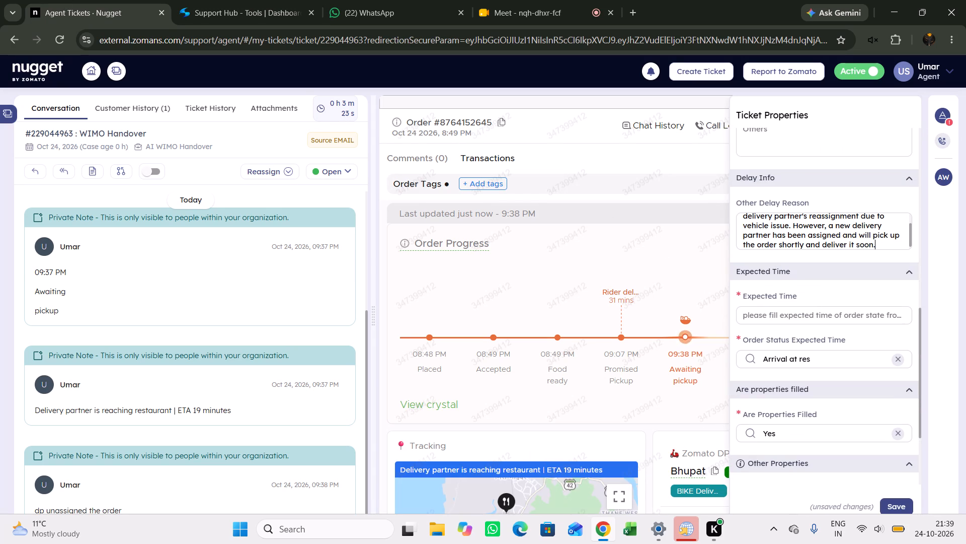
In the Other Delay Reason text, replace "vehicle issue" with "restaurant dely".
left_click_drag(787, 228, 690, 221)
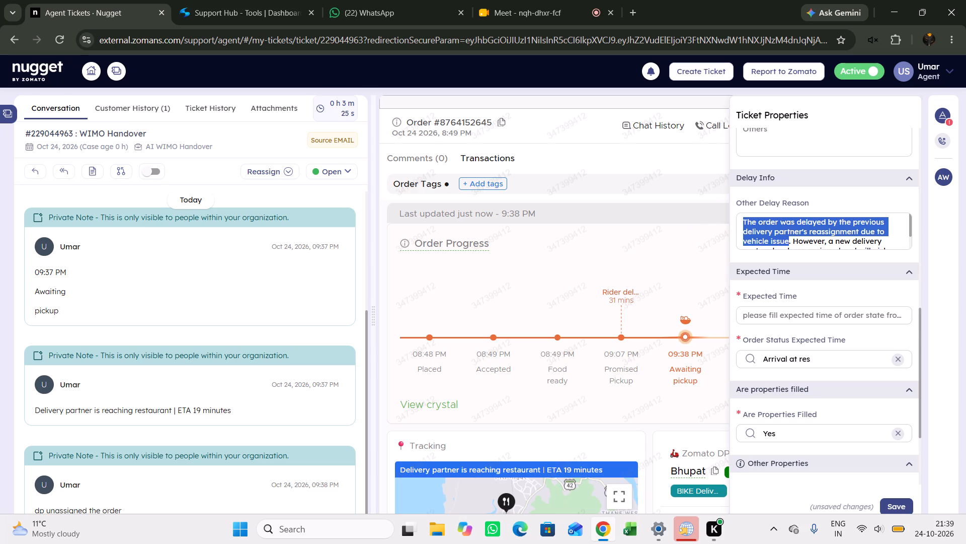
left_click(800, 236)
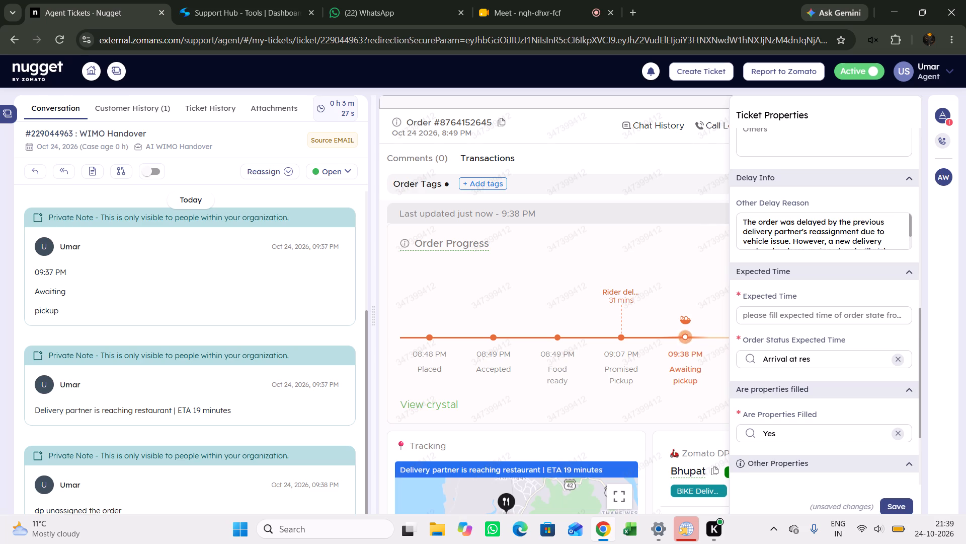
left_click_drag(789, 241, 729, 236)
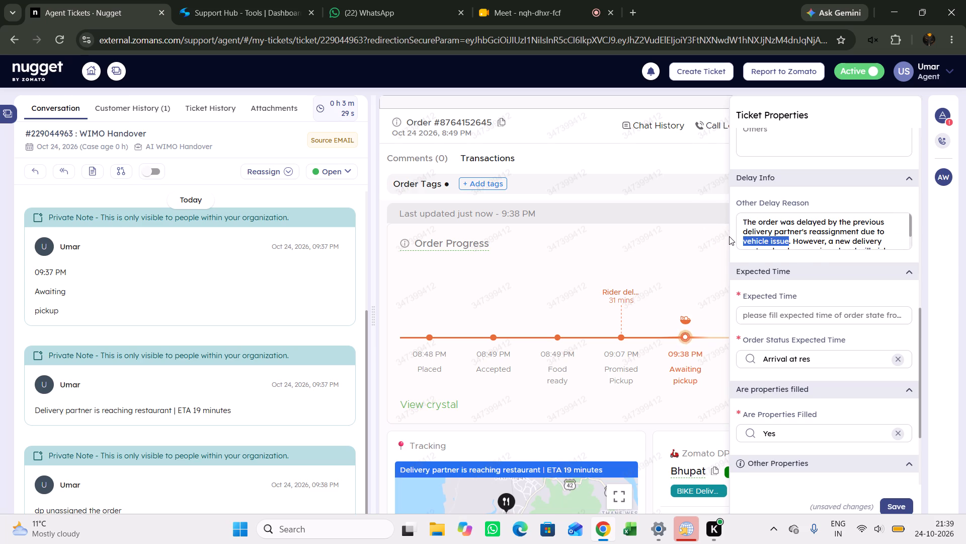
left_click_drag(729, 236, 733, 236)
key("BackSpace")
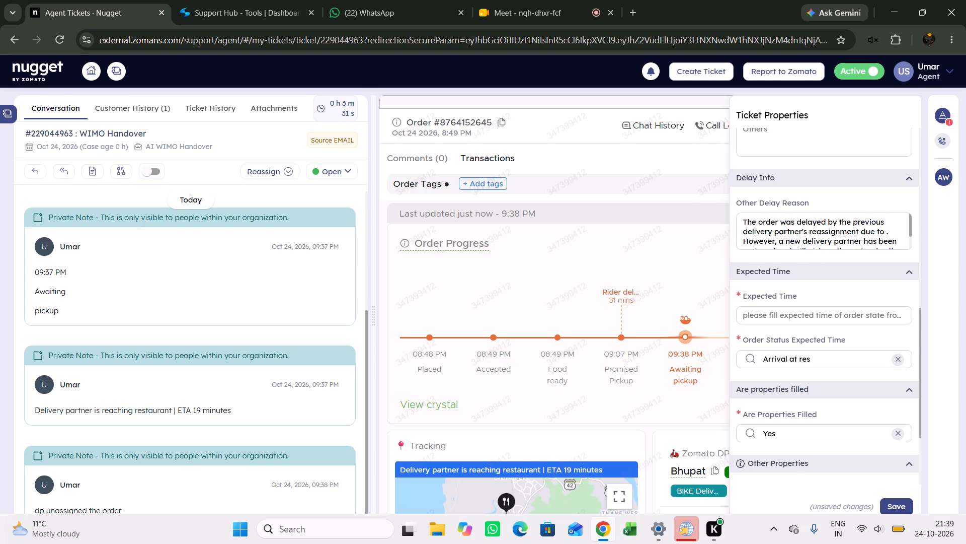
type("restaurant")
key("space")
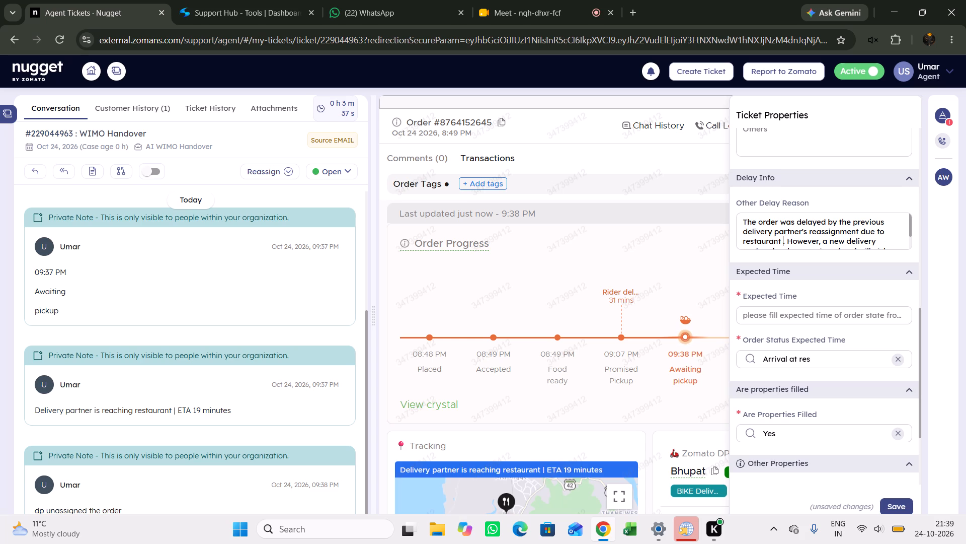
type("dely")
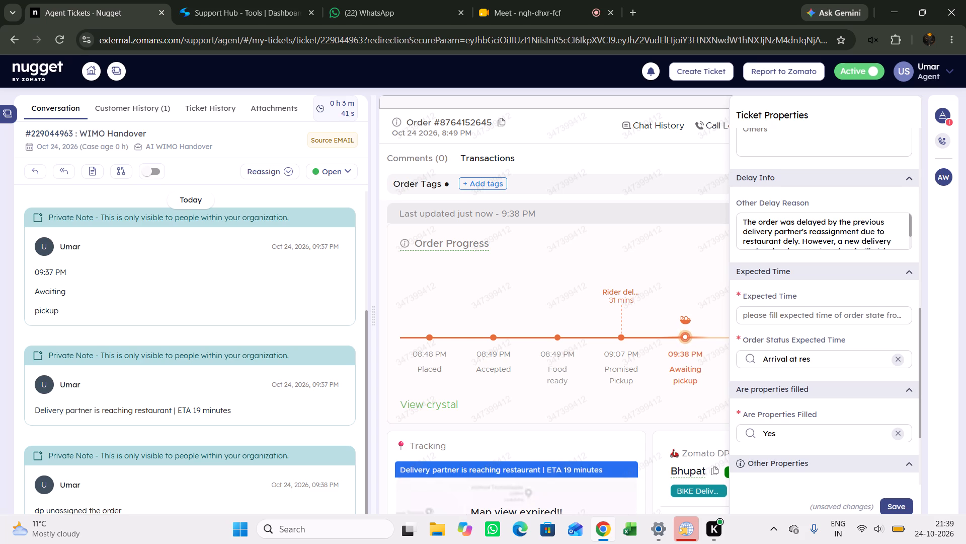
Remove "and deliver it soon" from the delay reason so it ends with "will pick up the order shortly.".
scroll(822, 231, "down", 1)
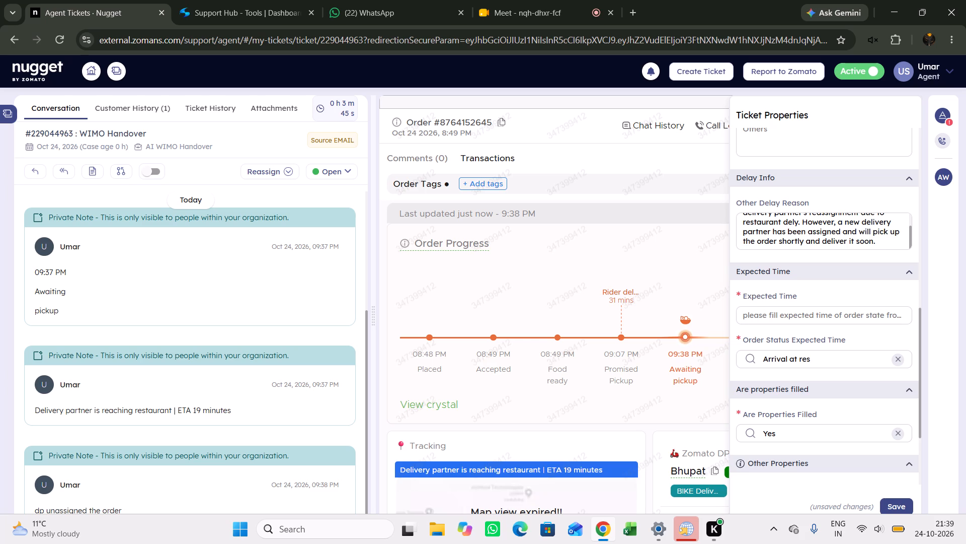
left_click_drag(805, 241, 879, 241)
key("BackSpace")
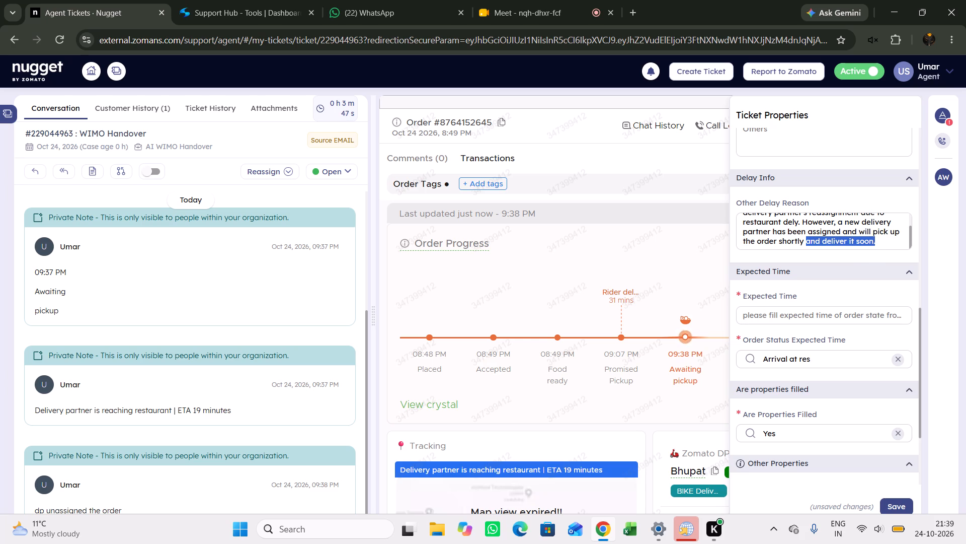
key("BackSpace")
key("period")
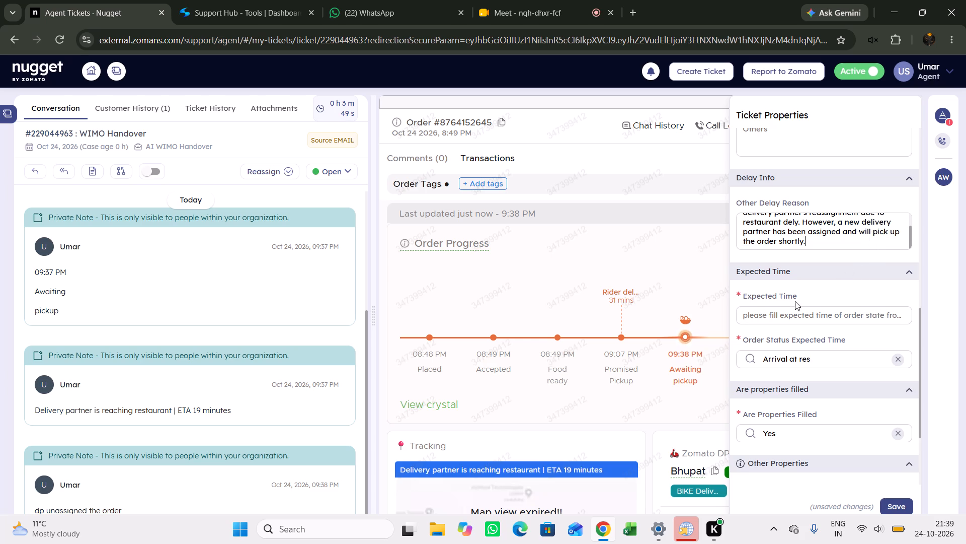
Set Expected Time to 9 and close the ticket properties.
left_click(792, 318)
key("9")
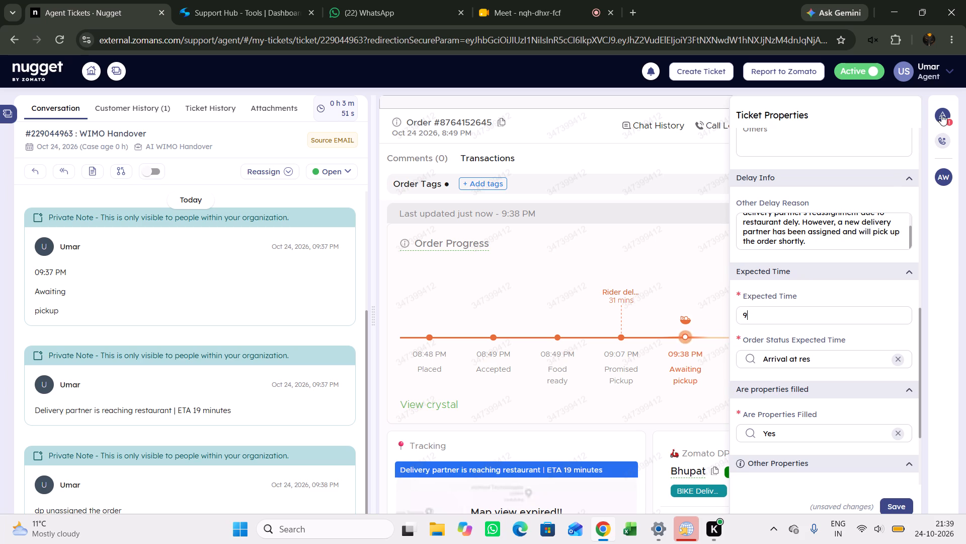
left_click(941, 114)
Open the order's issues and actions, and add the private note "dp connected" to the ticket.
scroll(840, 231, "down", 5)
scroll(846, 258, "up", 6)
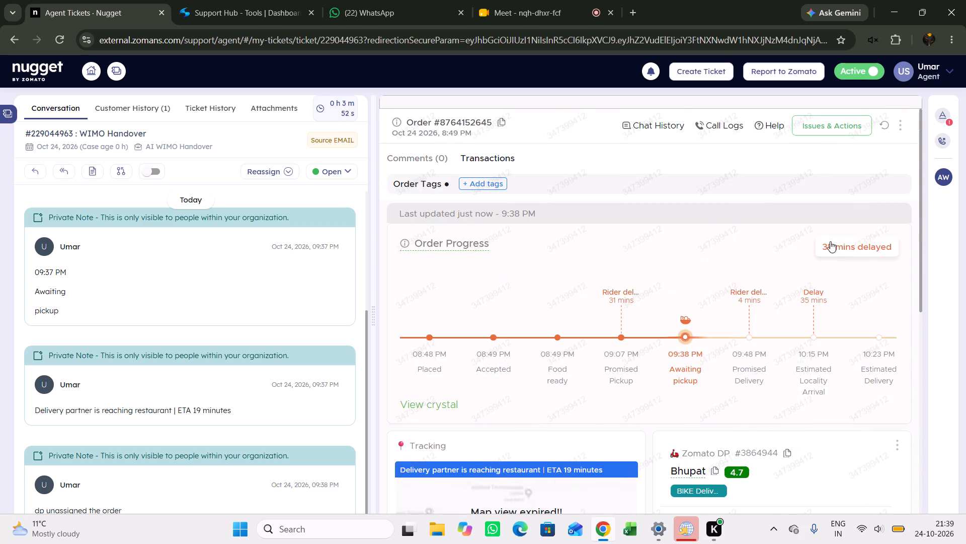
scroll(827, 229, "up", 4)
left_click(835, 126)
left_click(90, 167)
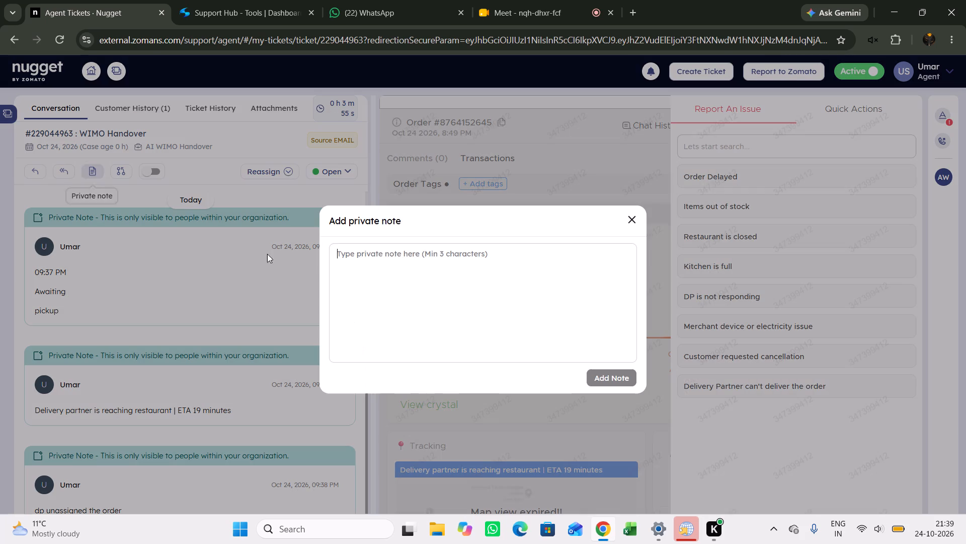
key("d")
type("p c")
key("o")
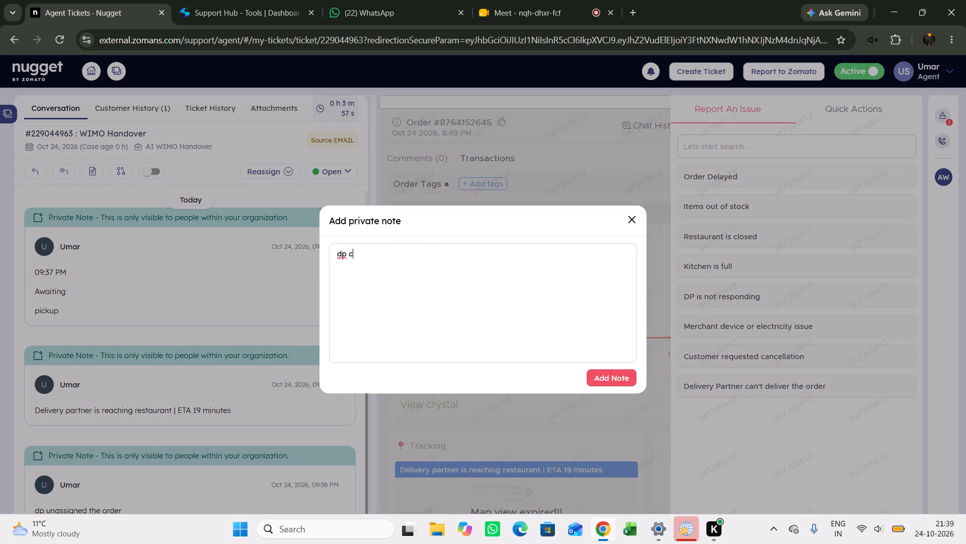
type("nnecte")
key("d")
left_click(630, 380)
Open the Order Delayed issue and add its statement about the 43-minute delay and credits as a private note.
left_click(761, 174)
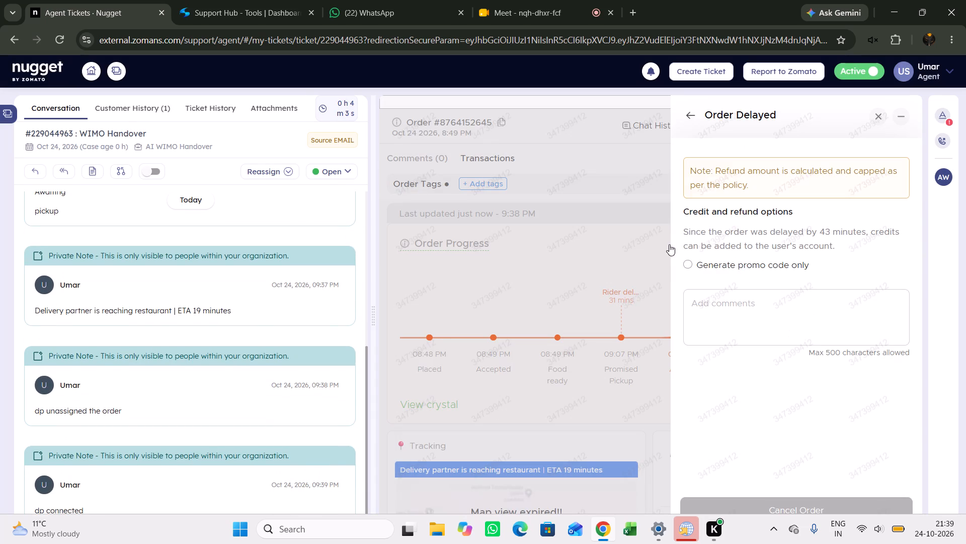
left_click_drag(680, 227, 888, 244)
right_click(818, 242)
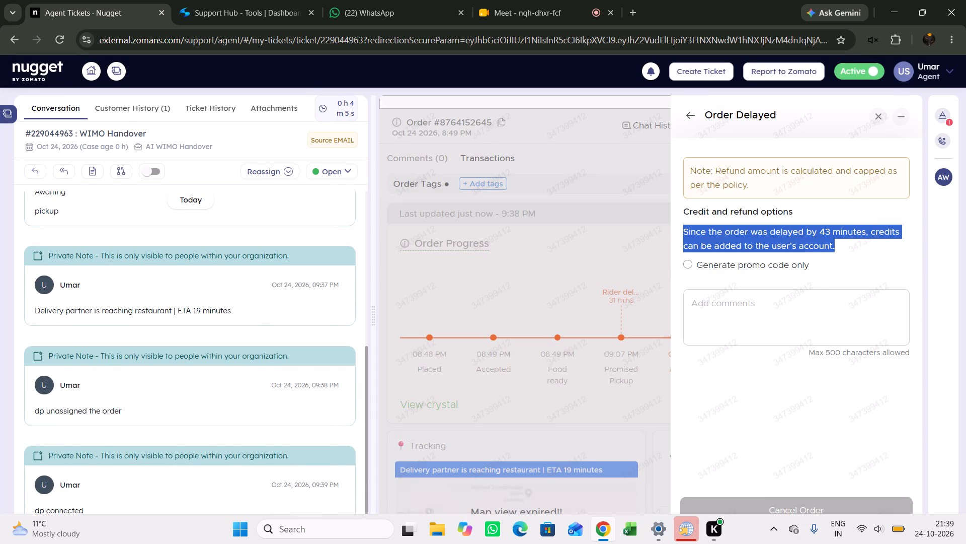
left_click(599, 258)
left_click(94, 171)
right_click(456, 275)
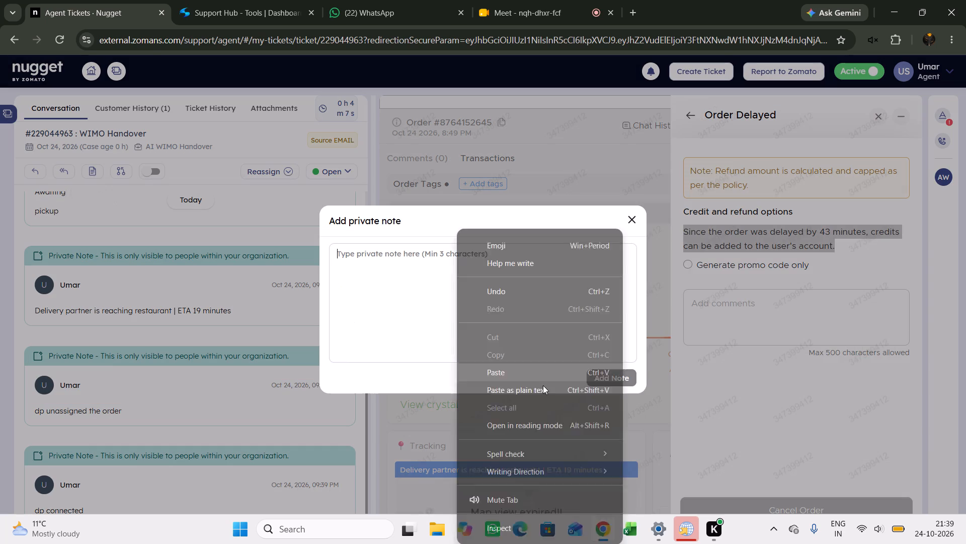
left_click(543, 385)
left_click(633, 376)
Issue a promo code only for the delayed order with a custom amount of ₹100.
left_click(701, 269)
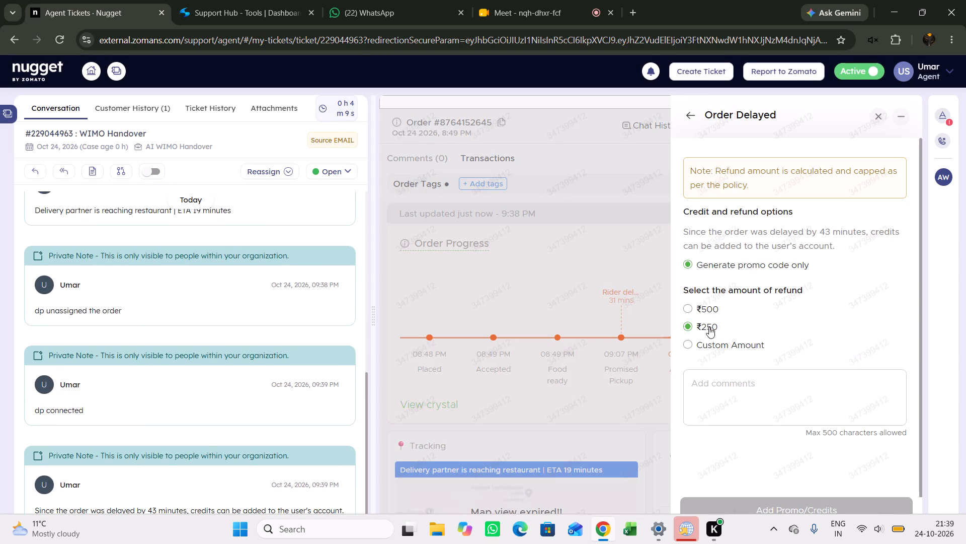
left_click(701, 345)
key("1")
type("00")
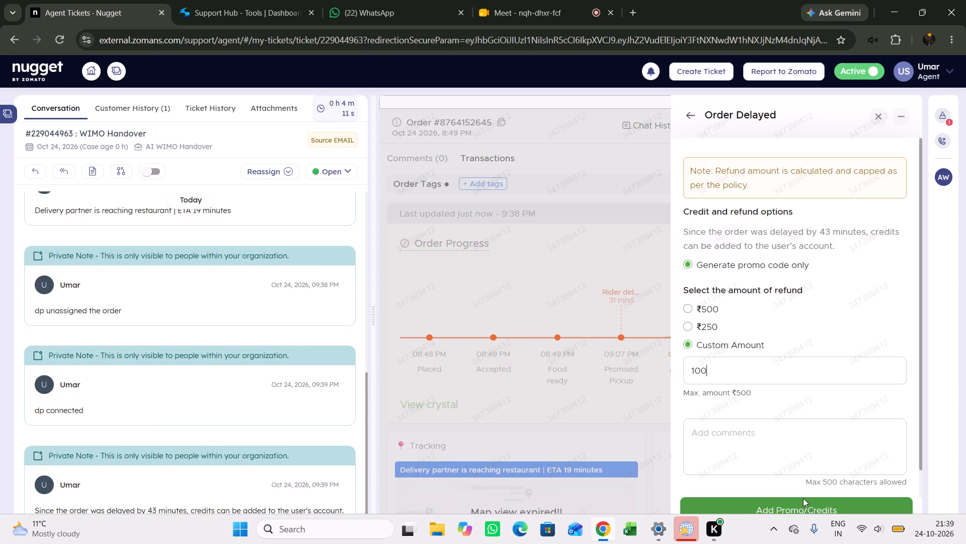
left_click(803, 500)
Set Compensation Amount to 100 in the ticket properties and save them.
left_click(941, 118)
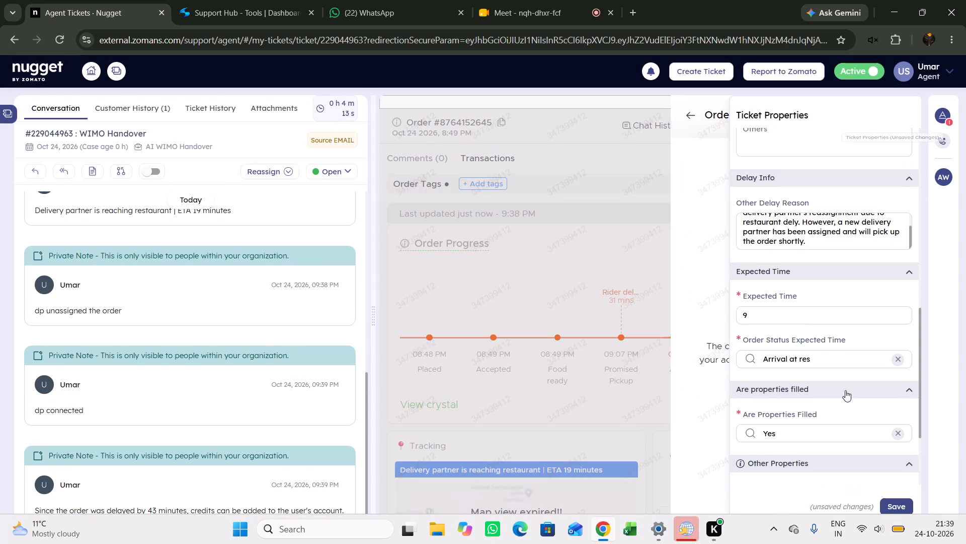
scroll(844, 398, "up", 3)
left_click(814, 265)
type("100")
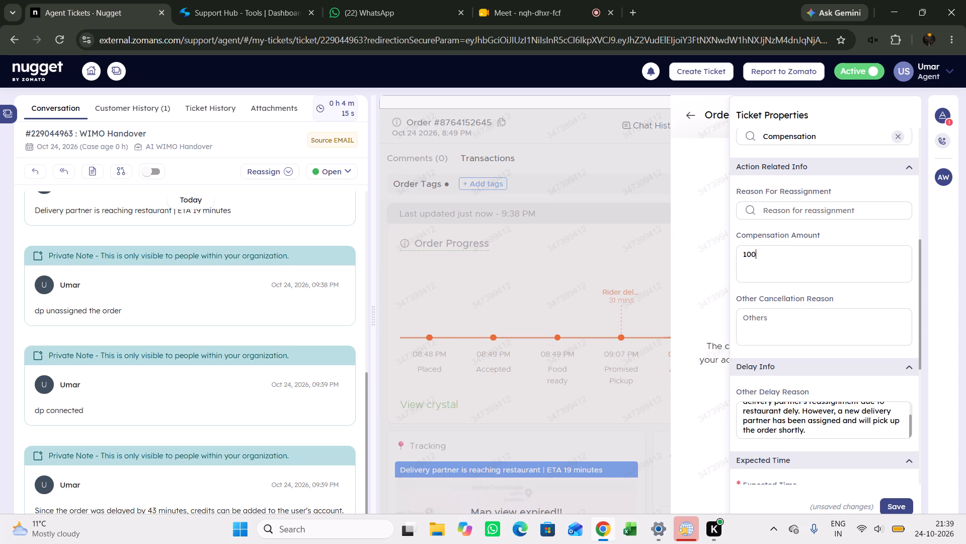
scroll(813, 265, "up", 4)
scroll(813, 265, "down", 8)
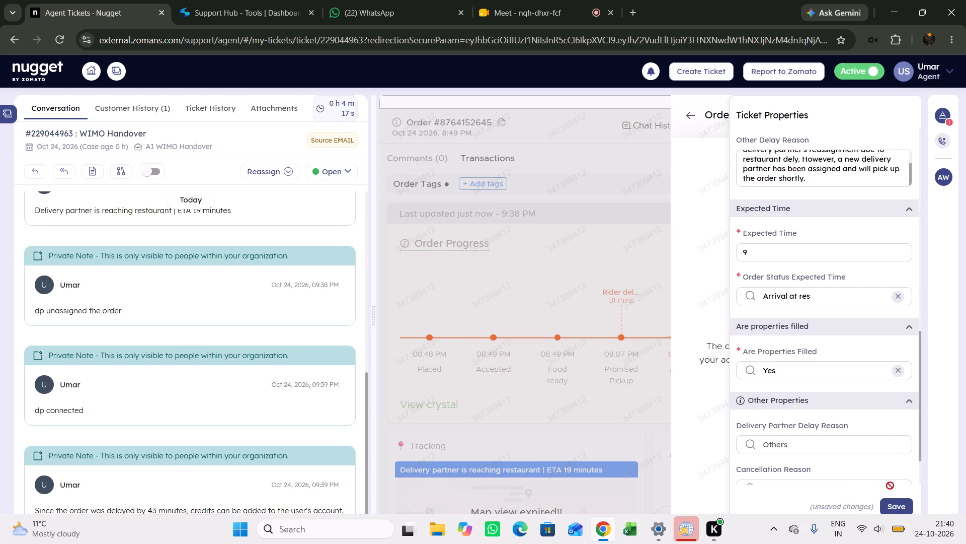
left_click(890, 502)
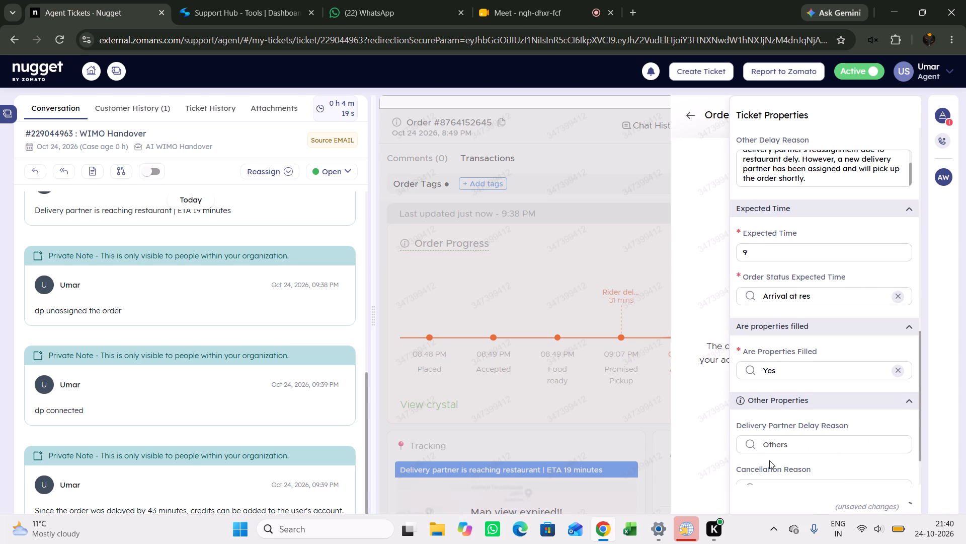
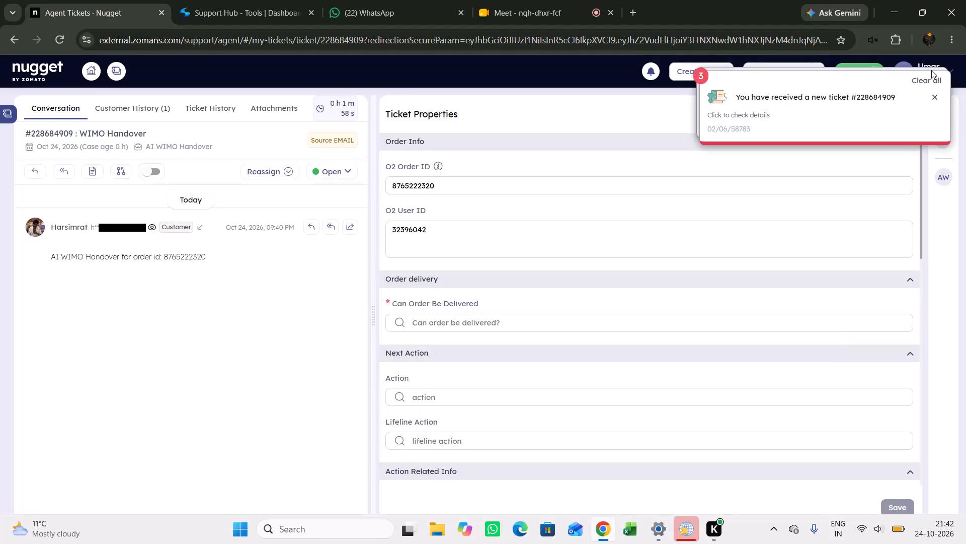
Clear the new-ticket notifications and place a callback call to the delivery partner from the order's details.
left_click(931, 70)
left_click(931, 84)
left_click(941, 177)
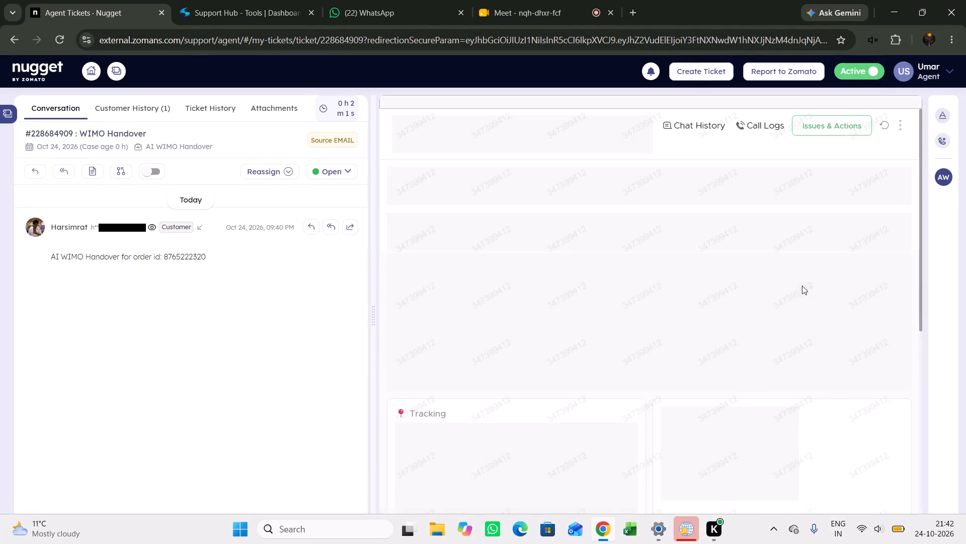
scroll(786, 298, "down", 2)
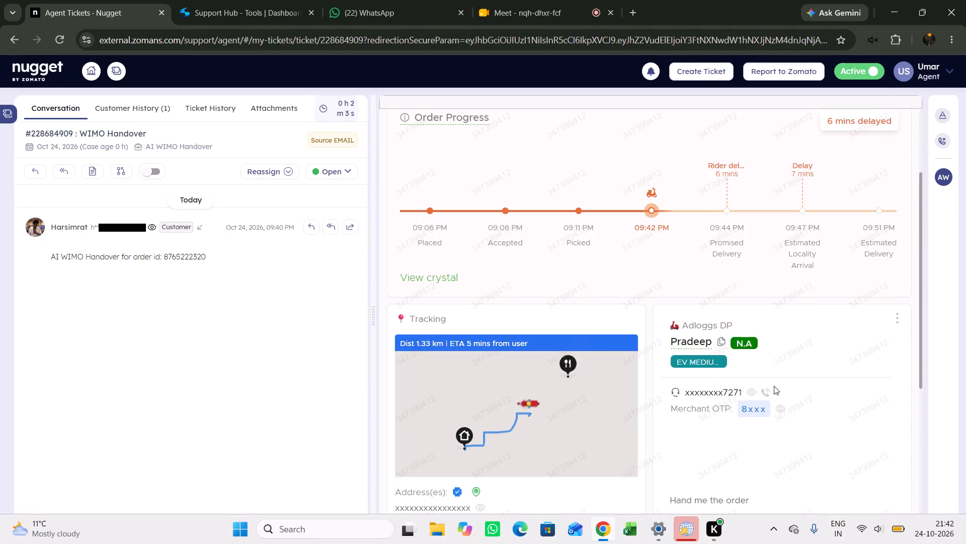
left_click(765, 393)
left_click(856, 388)
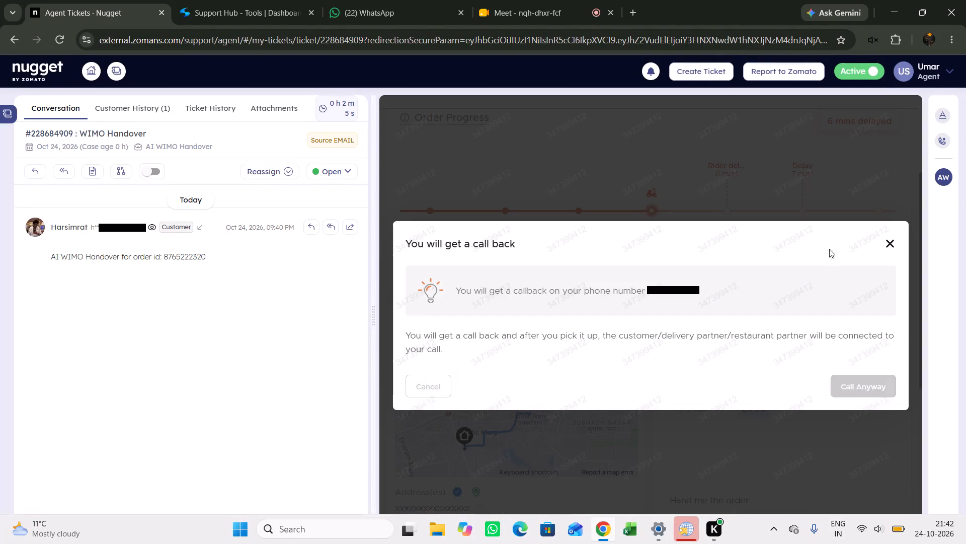
left_click(821, 160)
Copy the delay label "6 mins delayed" from Order Progress and add it to the ticket as a private note.
scroll(839, 324, "up", 2)
scroll(839, 324, "down", 1)
scroll(839, 324, "up", 3)
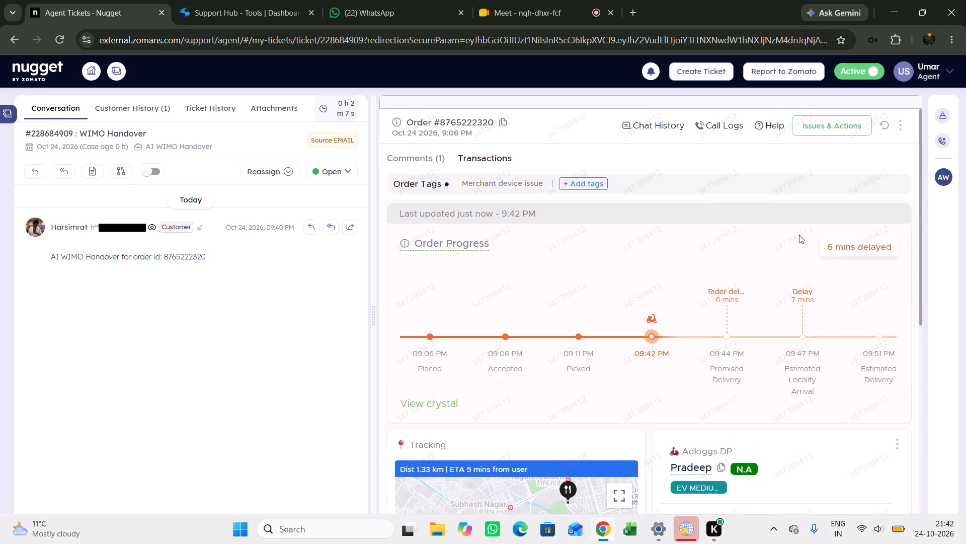
left_click_drag(799, 235, 965, 238)
right_click(878, 251)
left_click(727, 261)
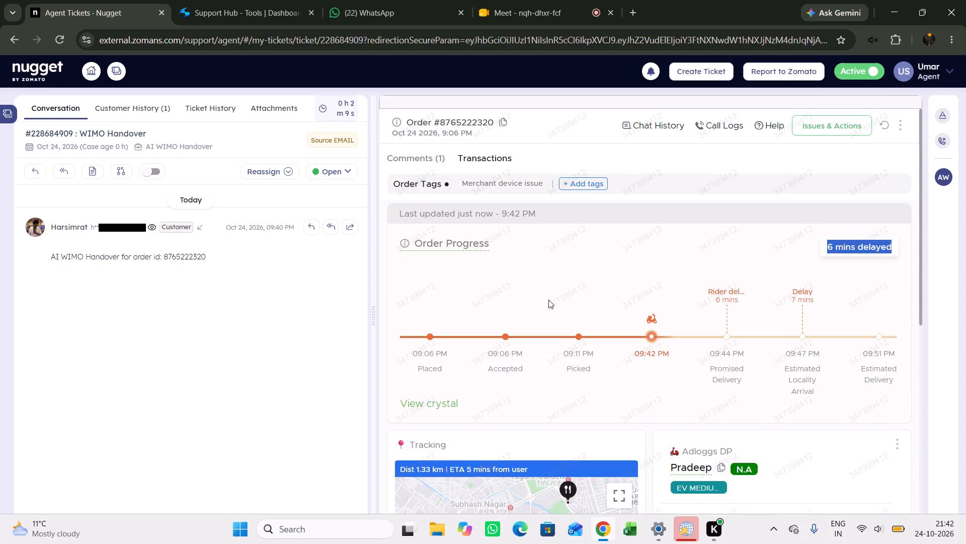
left_click(90, 168)
right_click(469, 302)
left_click(521, 369)
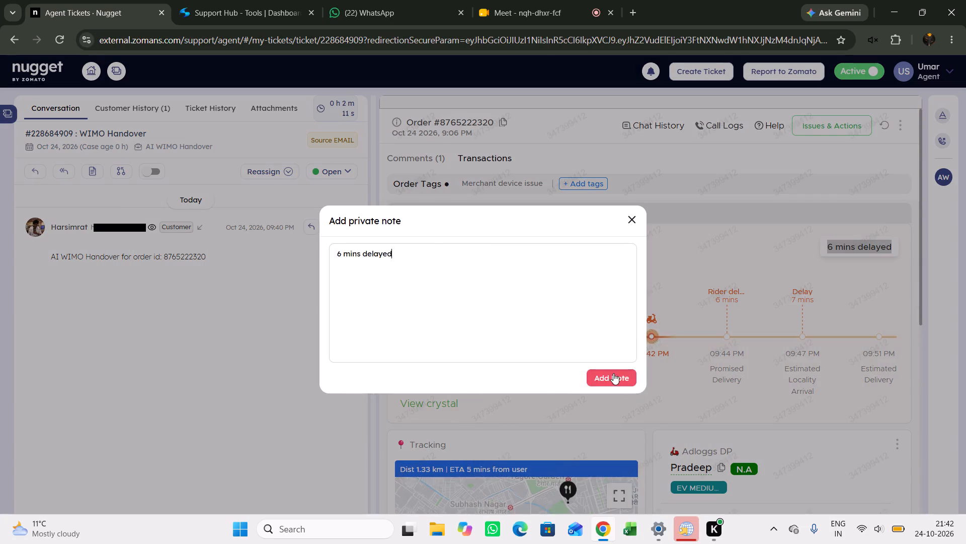
left_click(613, 373)
Copy the pickup time "09:11 PM Picked" from the order timeline and add it as a private note.
left_click_drag(564, 355, 602, 376)
right_click(580, 363)
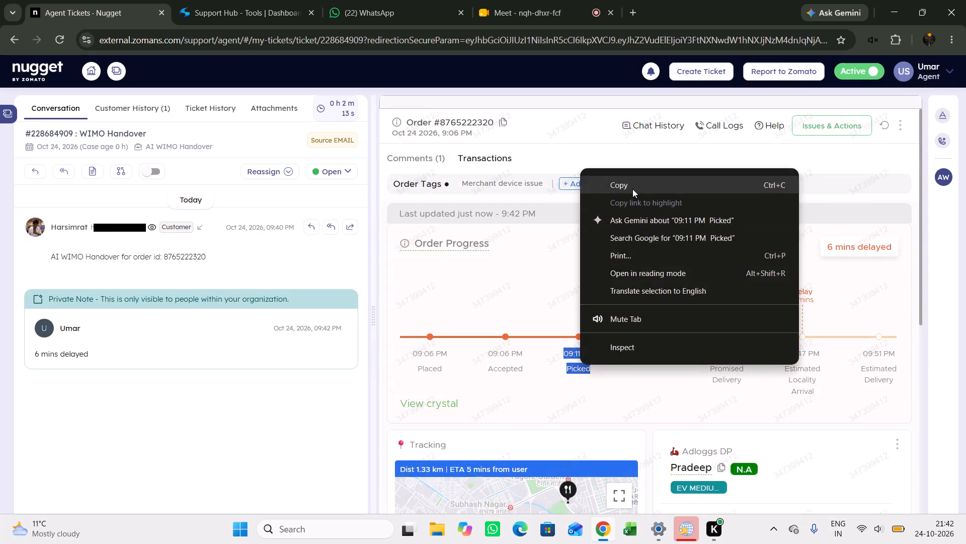
left_click(632, 185)
left_click(94, 178)
right_click(421, 264)
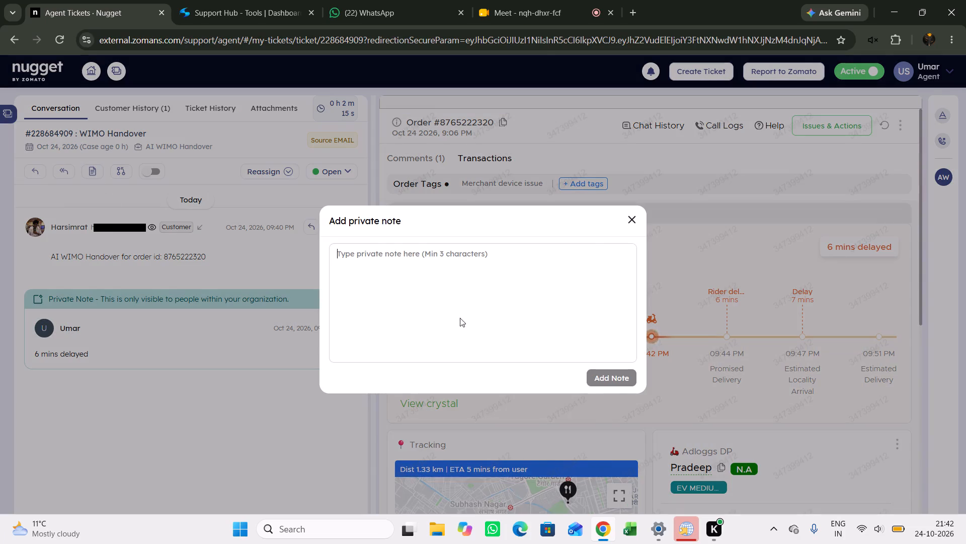
left_click(491, 376)
left_click(619, 376)
Copy the tracking line "Dist 1.33 km | ETA 5 mins from user" and start a private note for it.
left_click_drag(564, 460, 363, 462)
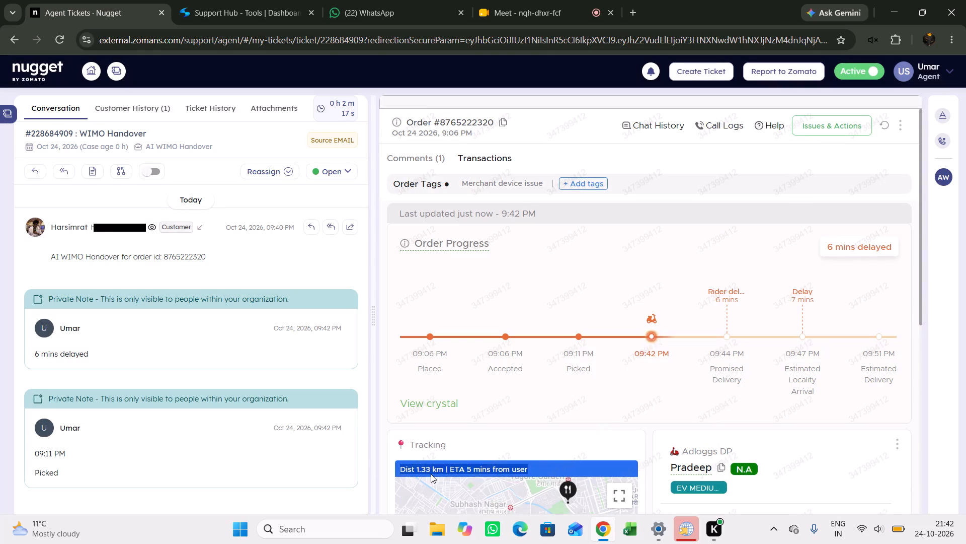
right_click(431, 474)
left_click(469, 297)
left_click(89, 171)
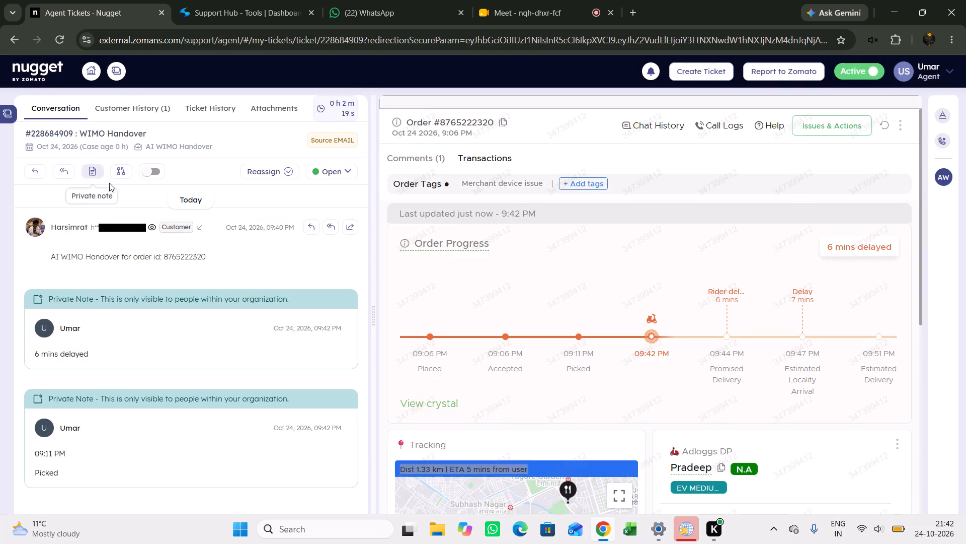
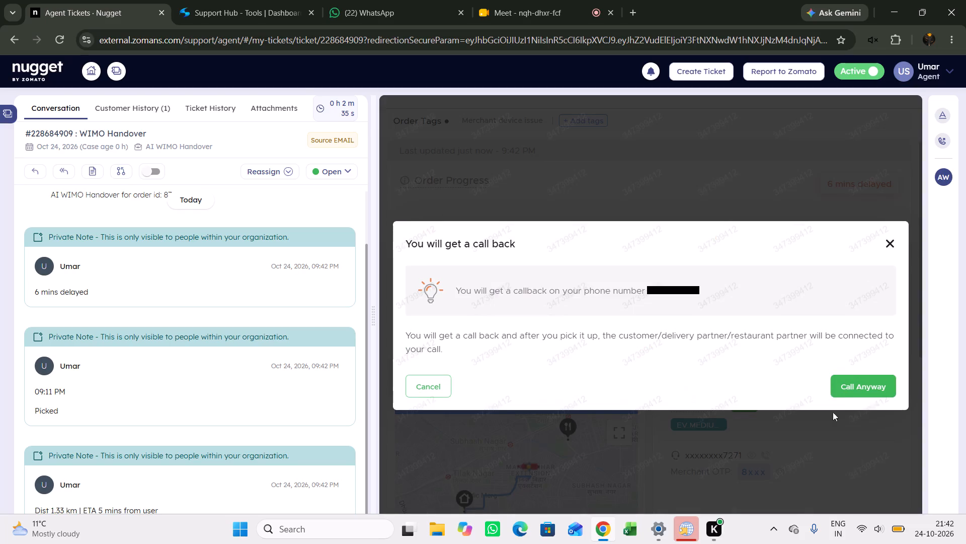
Confirm the callback call to the delivery partner.
left_click(879, 388)
left_click(645, 129)
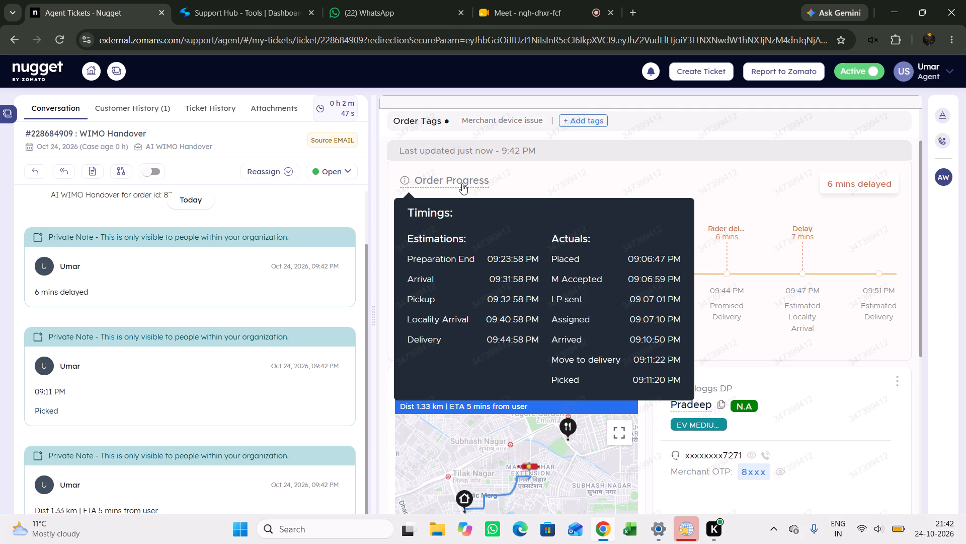
In the ticket properties, set the field just above Next Action to Yes, and both Action and Lifeline Action to No Action.
scroll(795, 348, "up", 2)
scroll(795, 348, "down", 1)
scroll(795, 348, "up", 2)
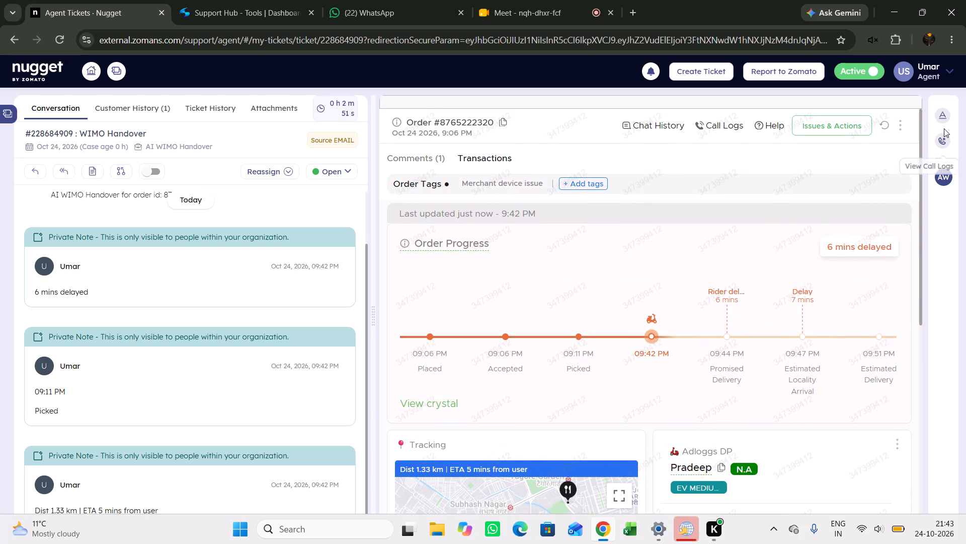
left_click(940, 116)
left_click(787, 325)
left_click(777, 345)
scroll(789, 244, "down", 3)
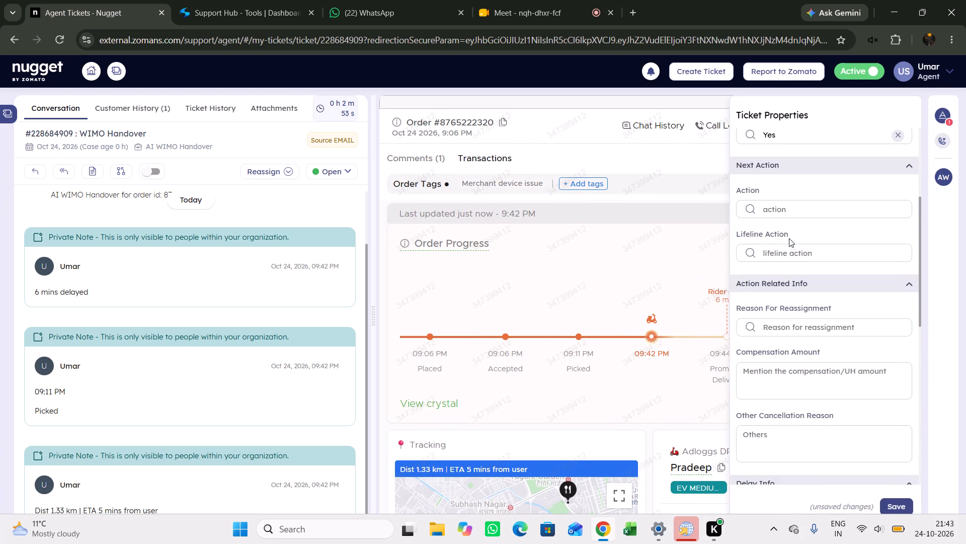
left_click(790, 215)
left_click_drag(788, 227, 788, 232)
left_click(790, 262)
left_click(791, 258)
left_click(788, 269)
Set Are Properties Filled to Yes and Order Status Expected Time to "Arrival at cx location".
scroll(788, 271, "down", 4)
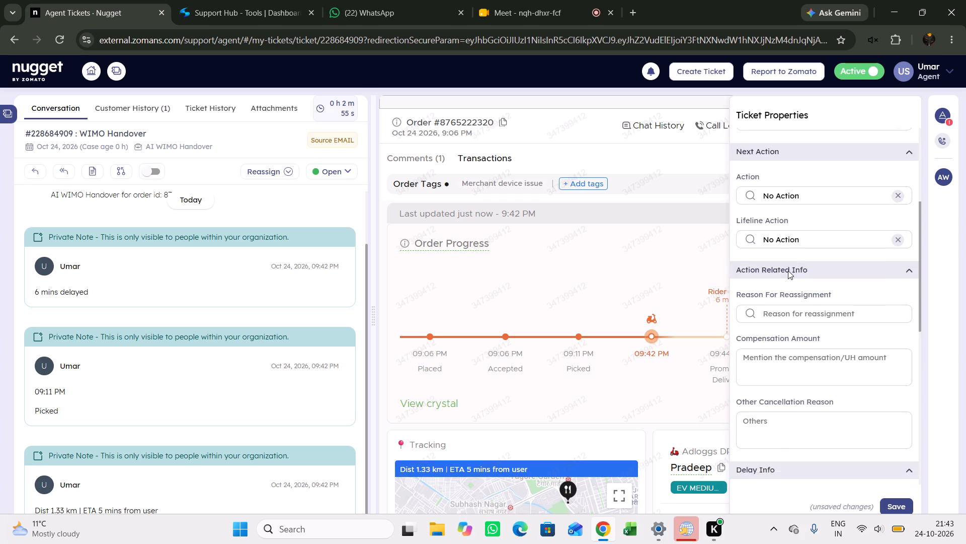
scroll(788, 270, "down", 5)
left_click(832, 311)
left_click(821, 320)
double_click(826, 243)
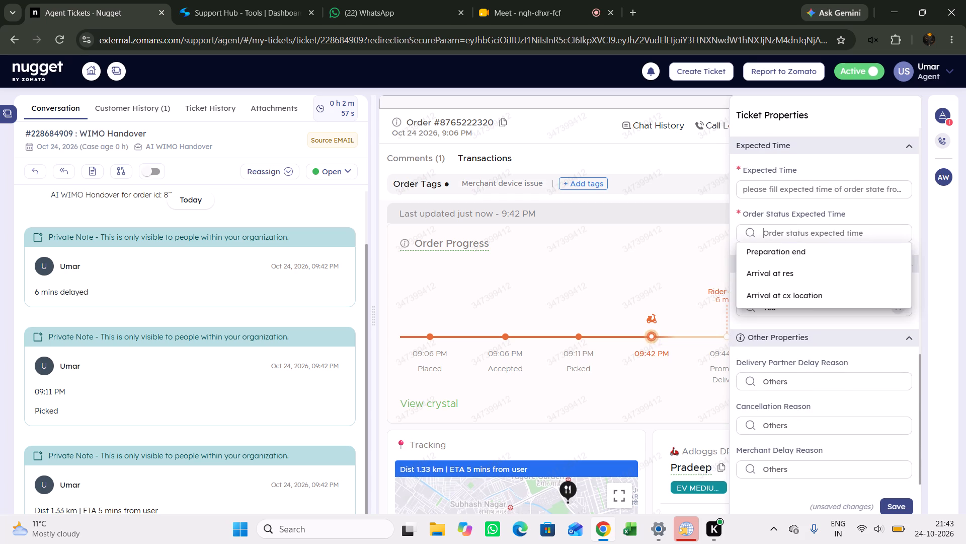
left_click(813, 301)
Filter Support Hub templates by dp_ur only and copy the general-issues delivery-partner-unresponsive reason into the ticket's Other Delay Reason.
scroll(810, 310, "up", 3)
left_click(805, 302)
left_click(287, 0)
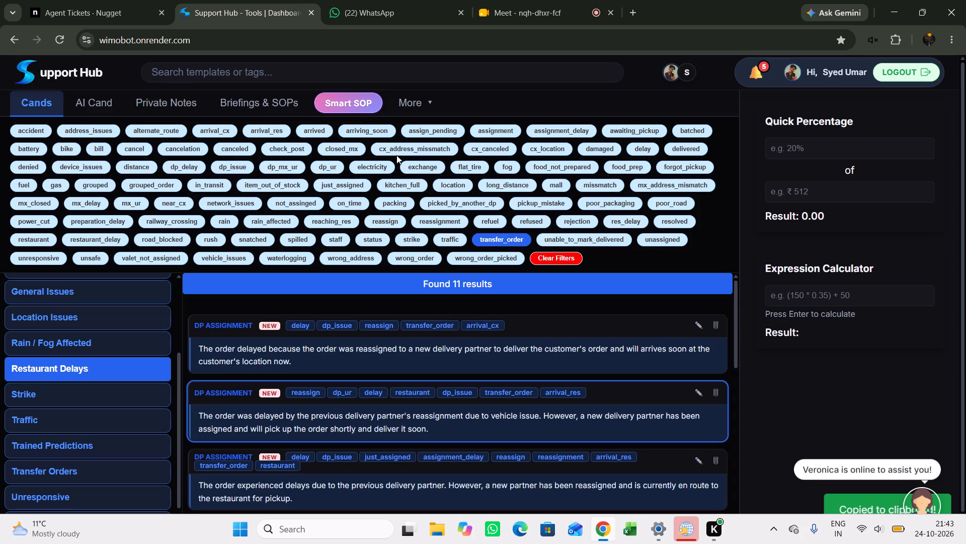
left_click(508, 242)
left_click(336, 168)
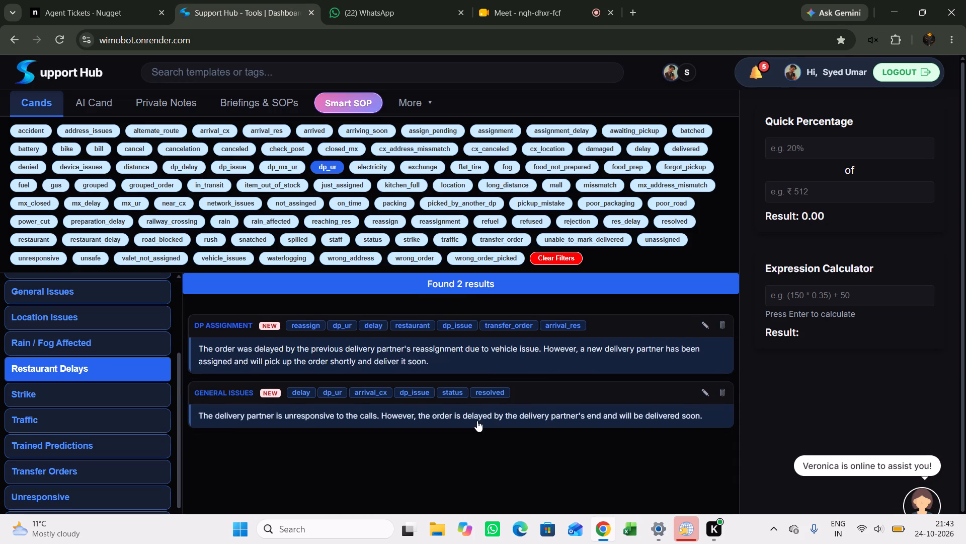
left_click(475, 418)
left_click(154, 0)
right_click(811, 298)
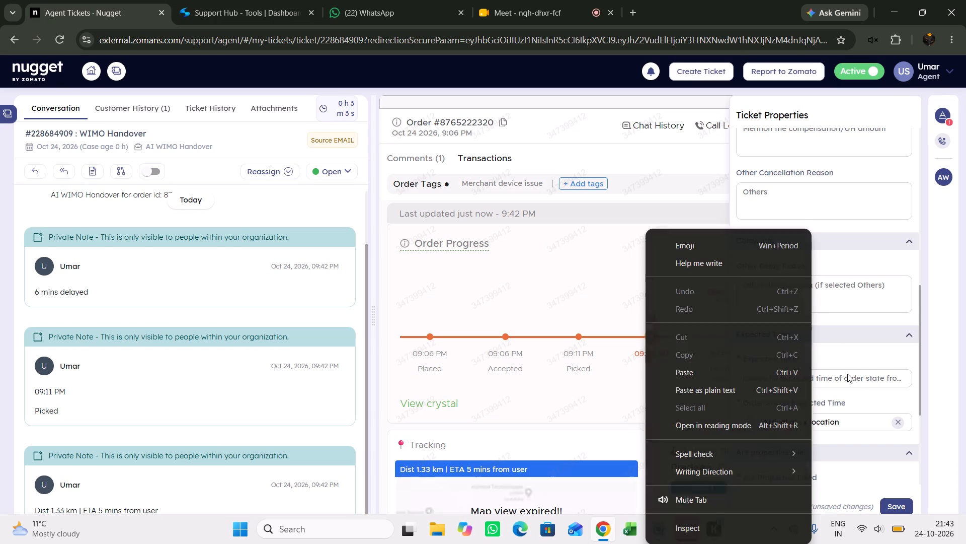
left_click(745, 386)
Close the ticket properties and refresh the order's details.
left_click(847, 379)
left_click(937, 115)
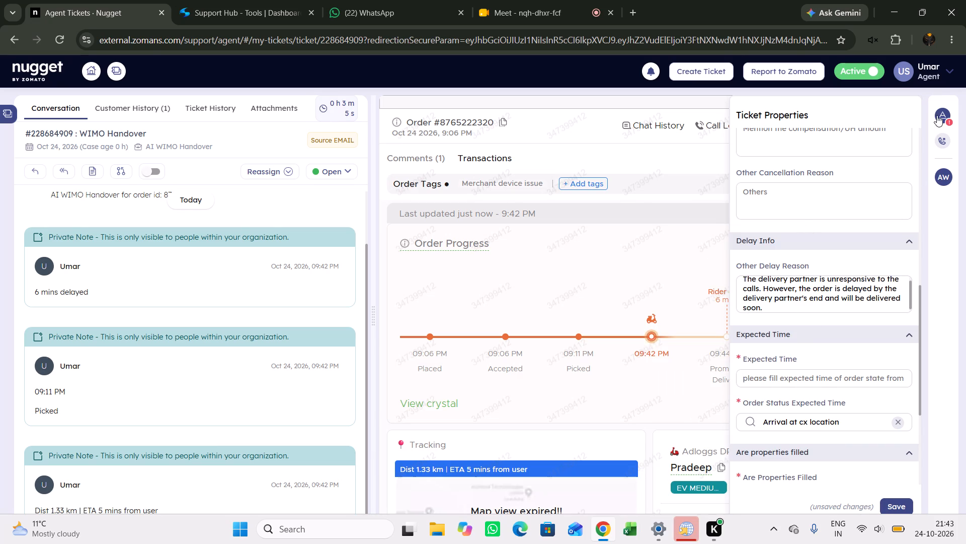
left_click(880, 124)
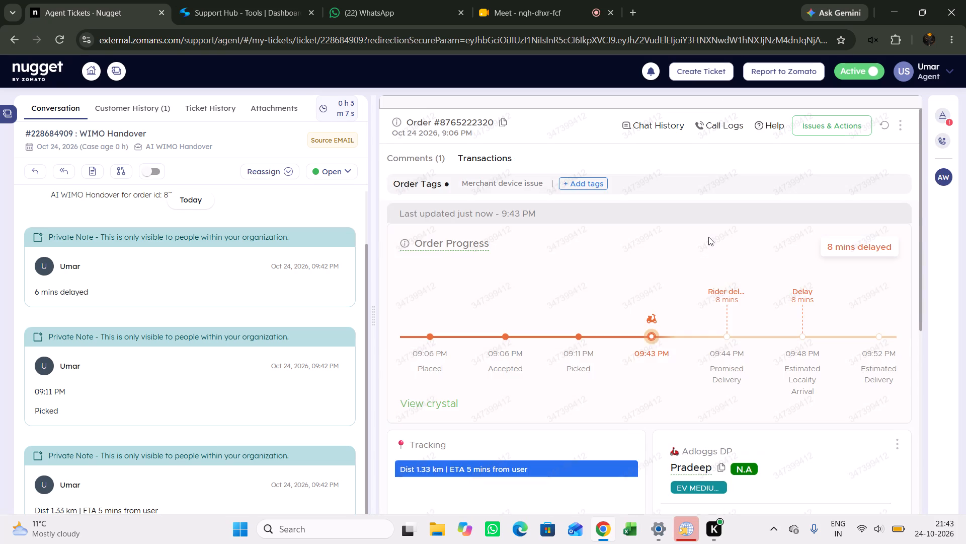
Copy the order's tracking line into a private note, changing the distance so it reads "Dist 1.30 km | ETA 5 mins from user".
scroll(708, 237, "down", 1)
left_click_drag(556, 401, 348, 401)
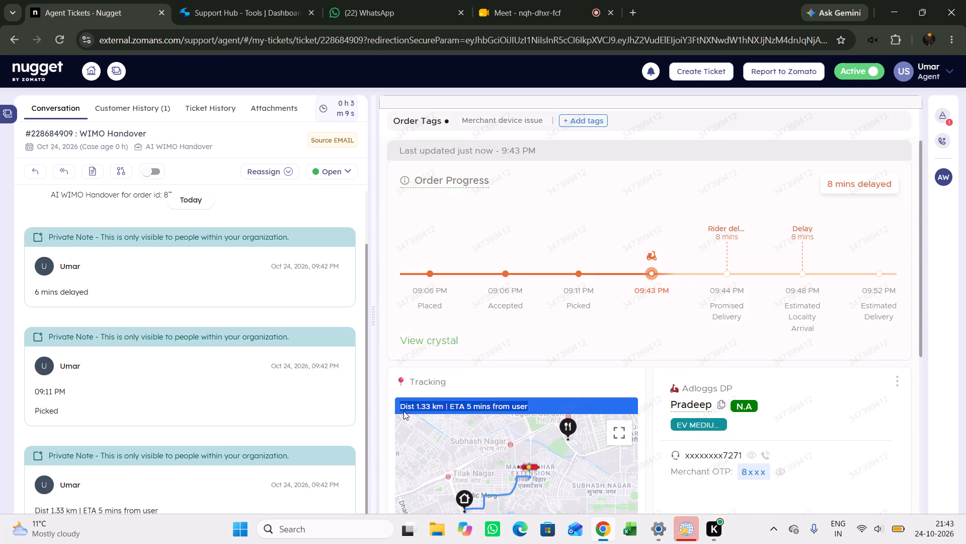
right_click(433, 406)
left_click(493, 234)
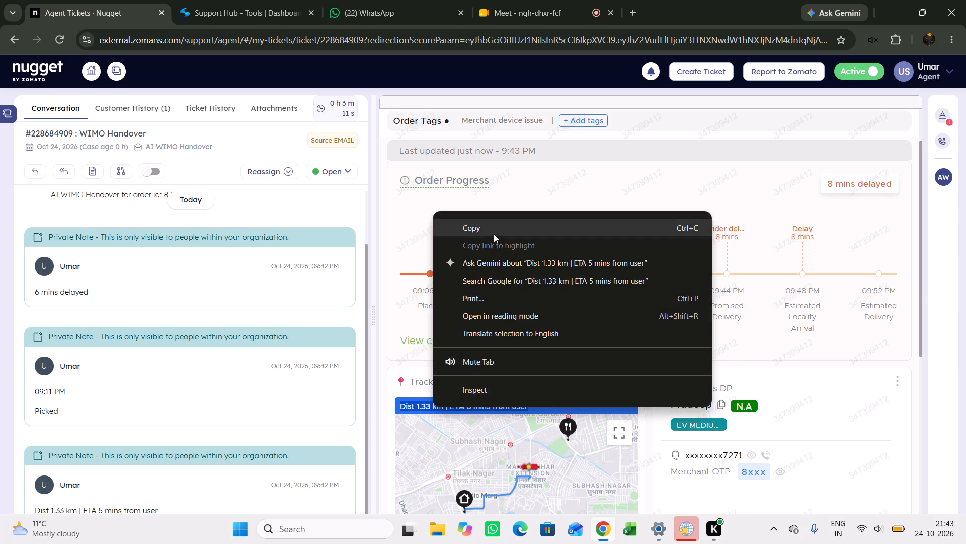
left_click(93, 175)
right_click(467, 295)
left_click(530, 376)
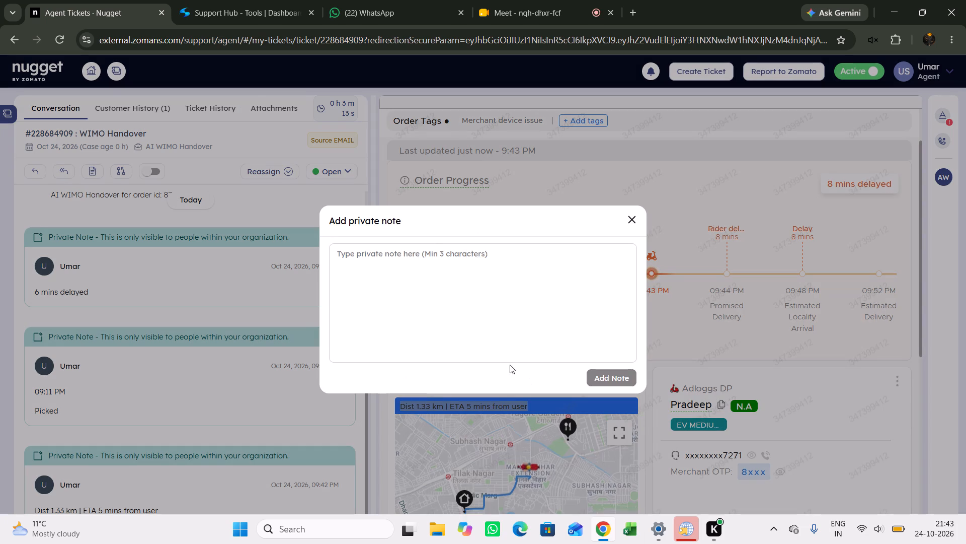
left_click(367, 253)
key("BackSpace")
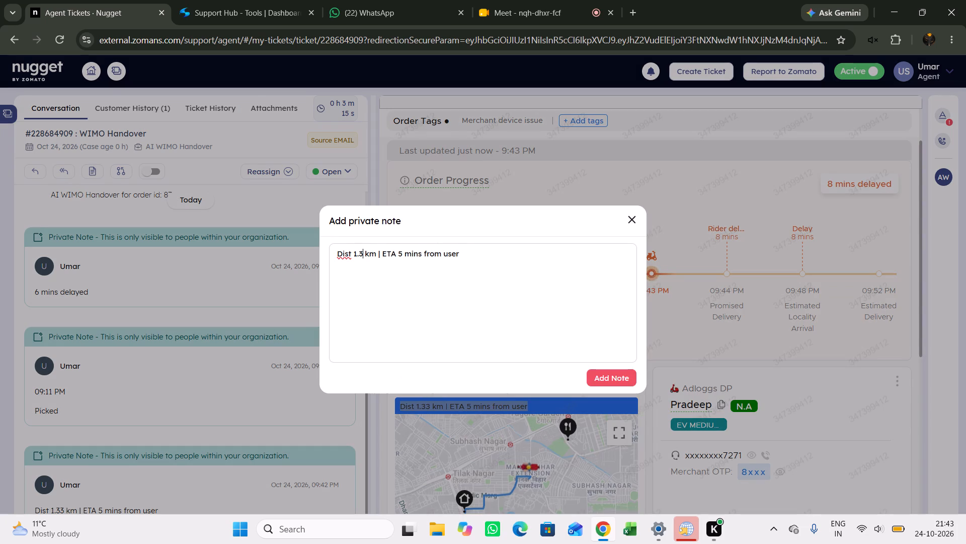
key("0")
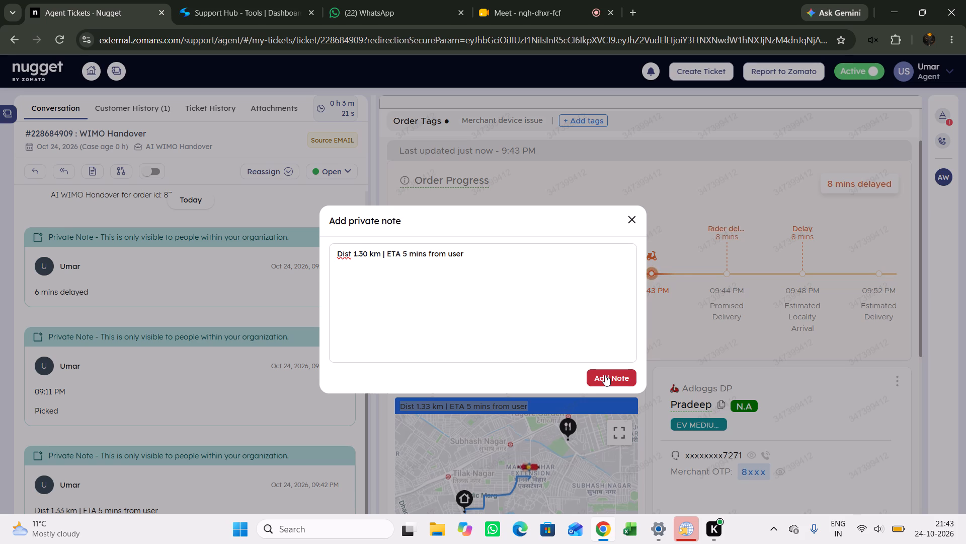
Set Expected Time to 5 in the ticket properties and save the changes.
left_click(952, 113)
left_click(941, 120)
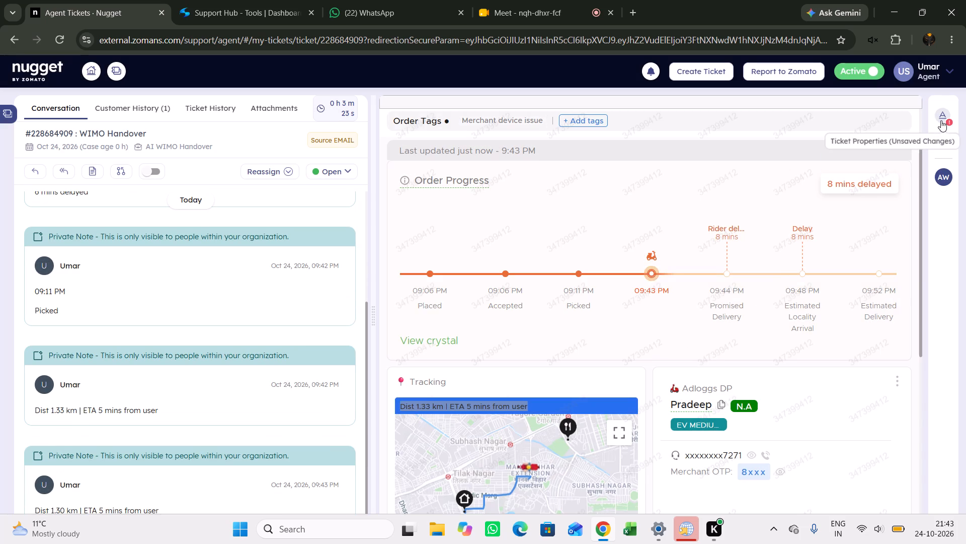
left_click(791, 383)
key("5")
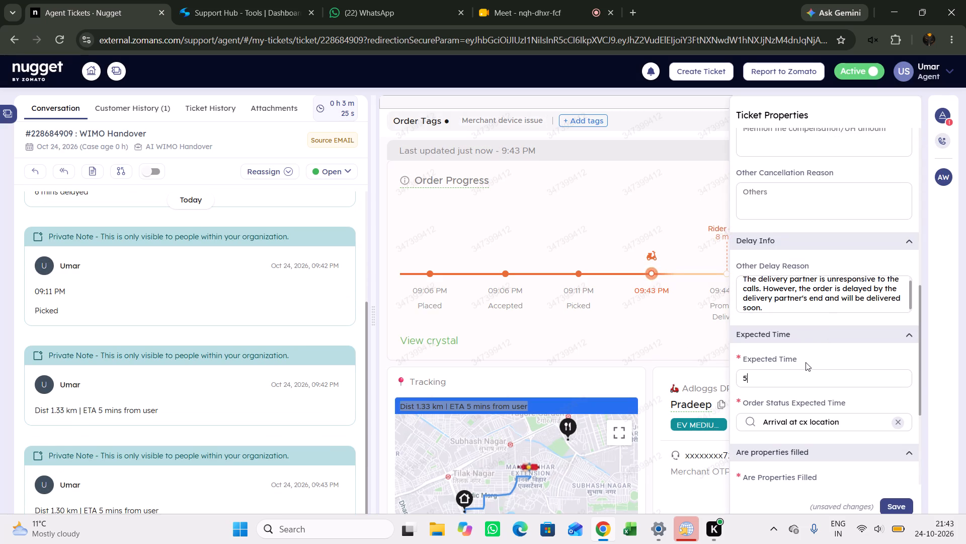
scroll(806, 362, "up", 4)
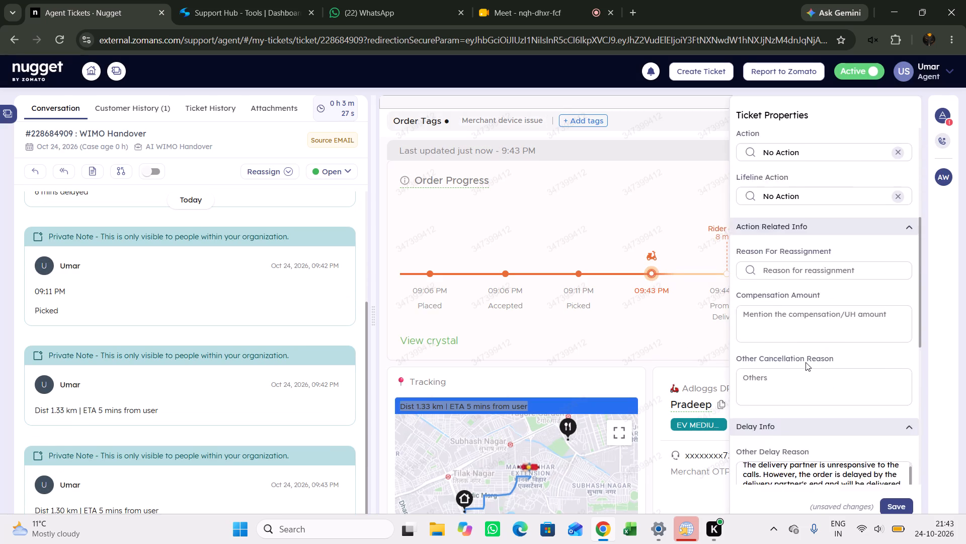
scroll(806, 362, "down", 7)
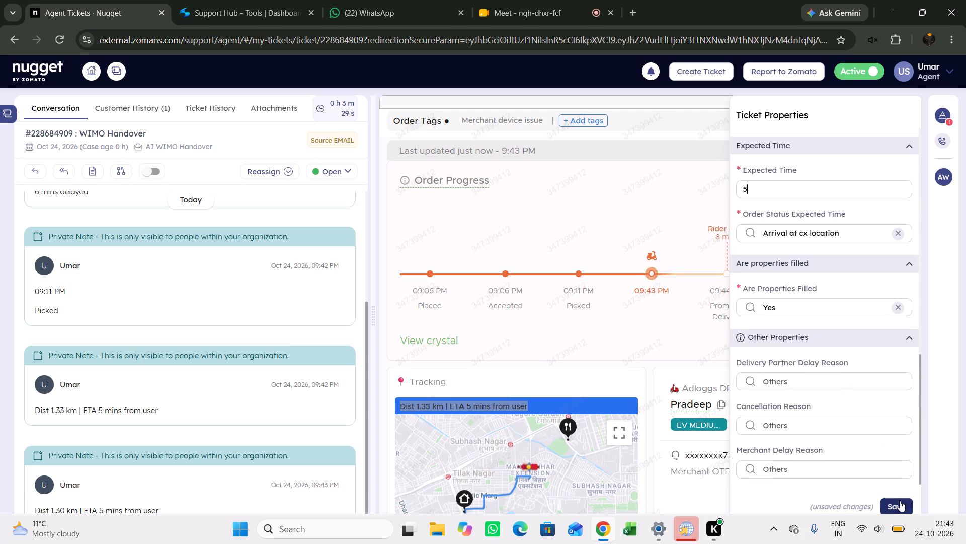
left_click(897, 503)
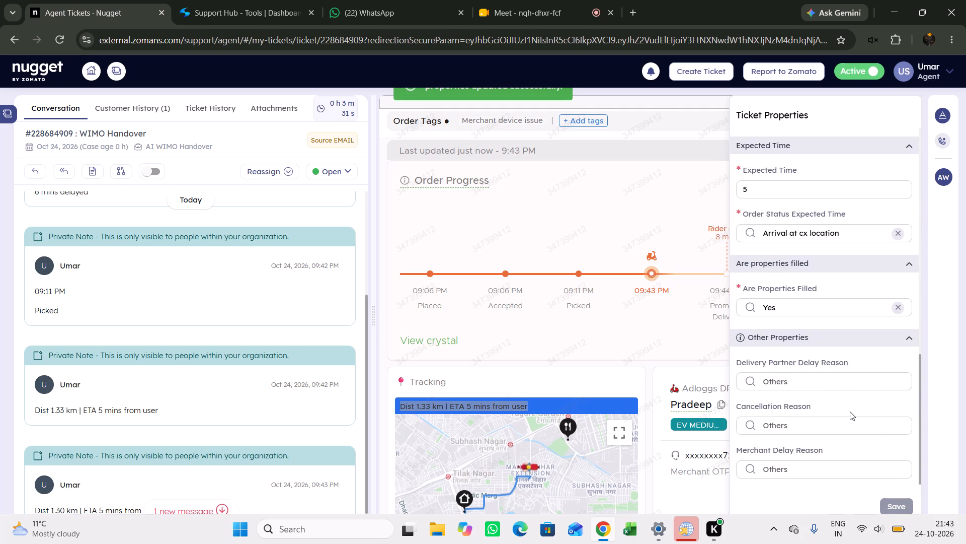
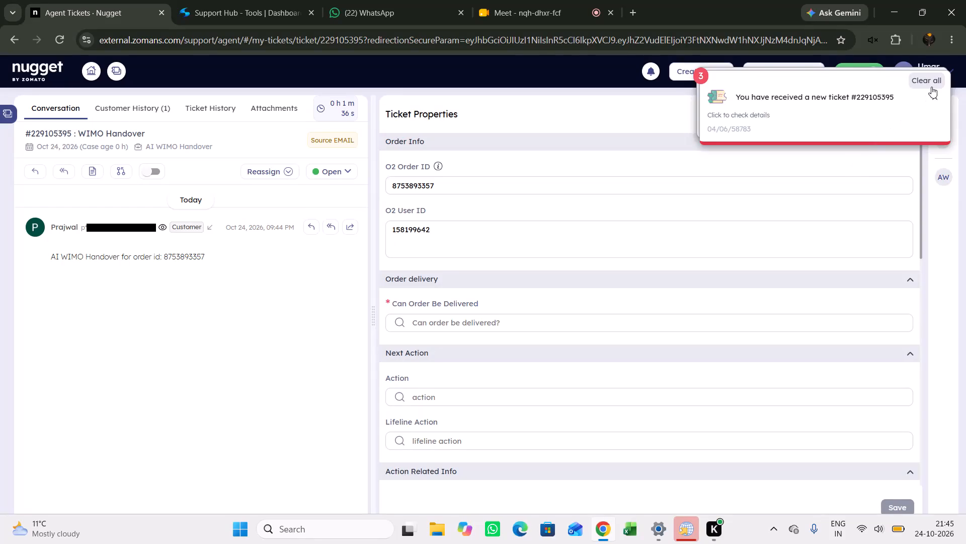
Open the order's details and copy its delay status into a private note reading "45 mins delayed".
left_click(943, 172)
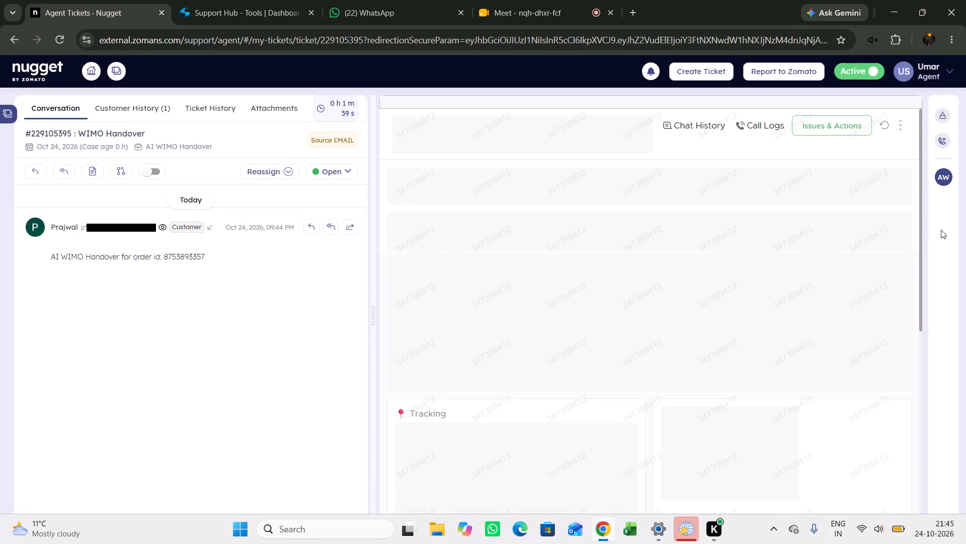
left_click_drag(821, 252, 958, 243)
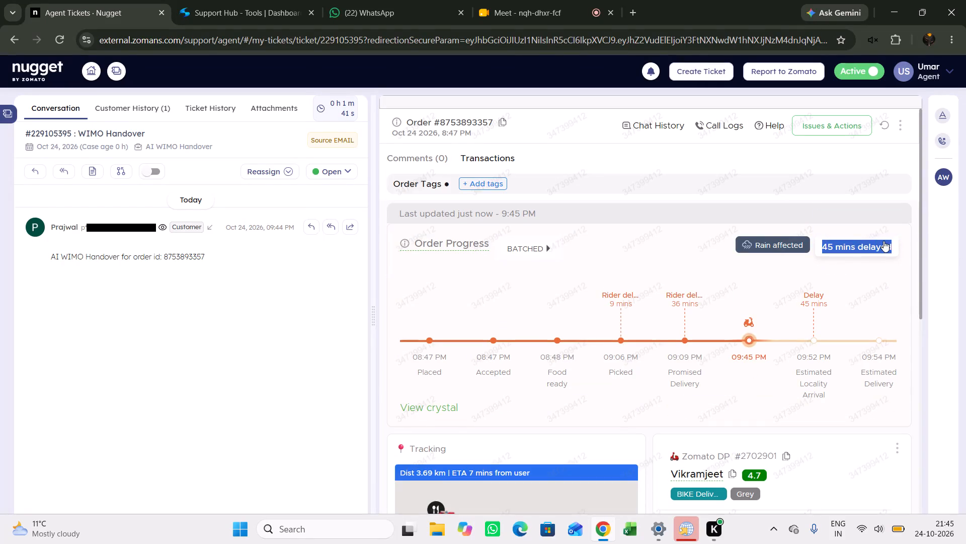
right_click(880, 242)
left_click(732, 256)
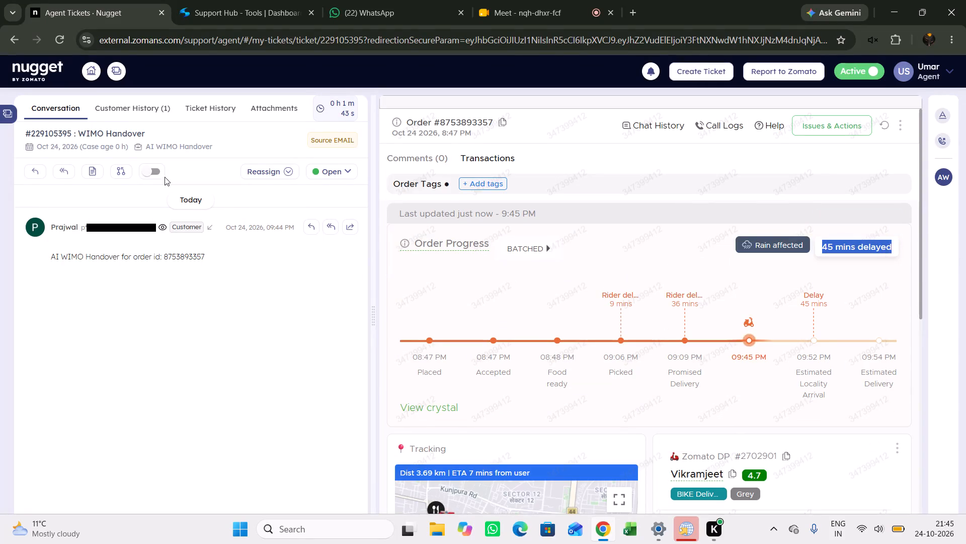
left_click(91, 169)
right_click(423, 271)
left_click(526, 381)
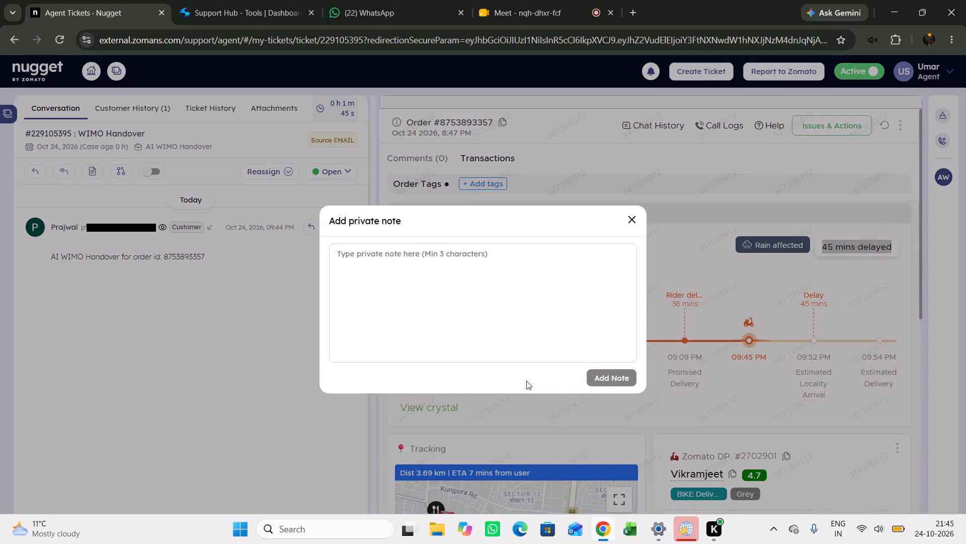
left_click(602, 380)
Copy the pickup time and status from the order progress into a private note reading "09:06 PM Picked".
left_click_drag(606, 355, 657, 393)
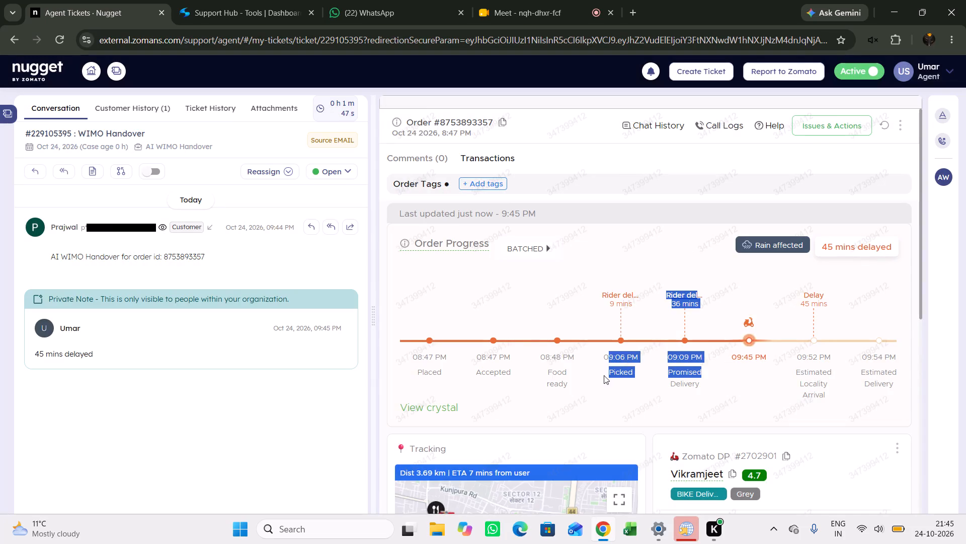
left_click(604, 375)
left_click_drag(604, 358, 656, 381)
left_click(604, 366)
left_click_drag(603, 357, 625, 372)
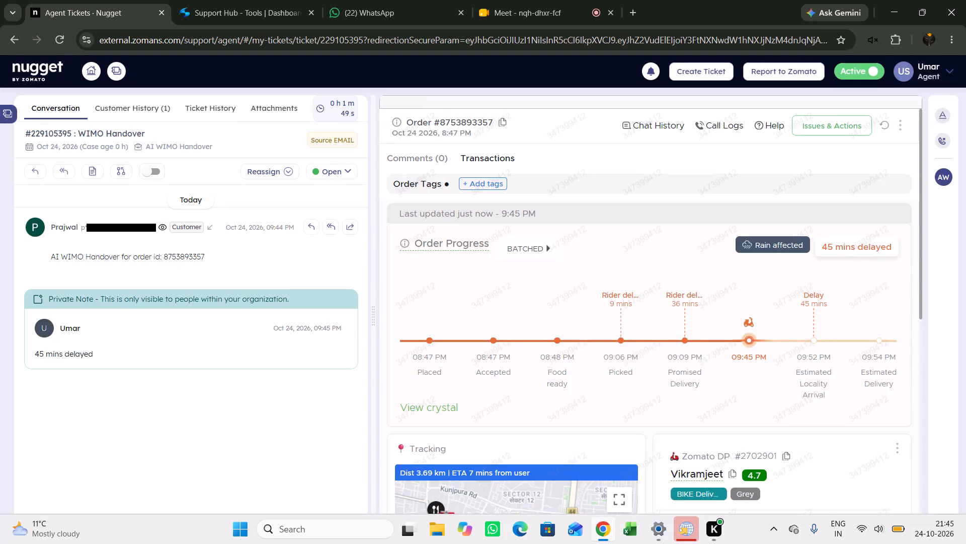
left_click_drag(625, 372, 637, 381)
right_click(628, 368)
left_click(674, 190)
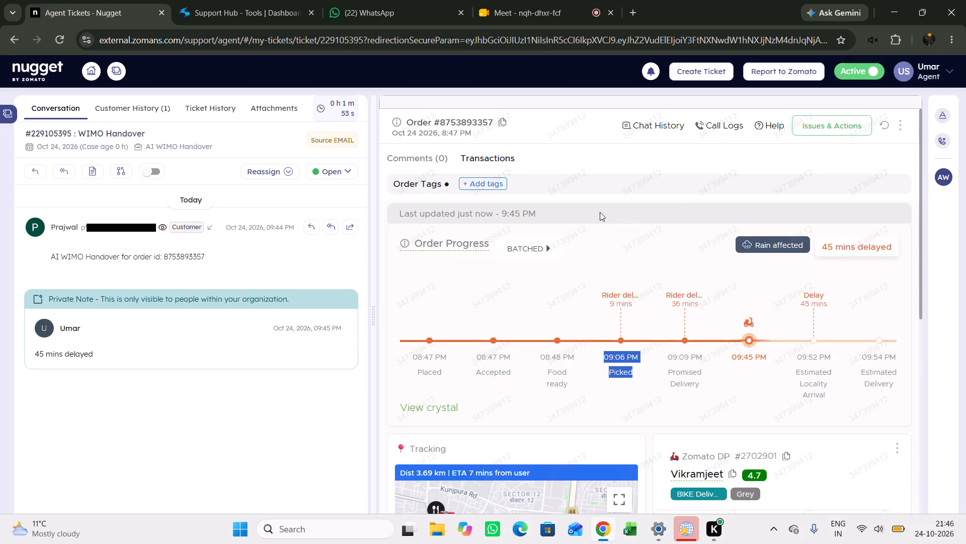
left_click(94, 171)
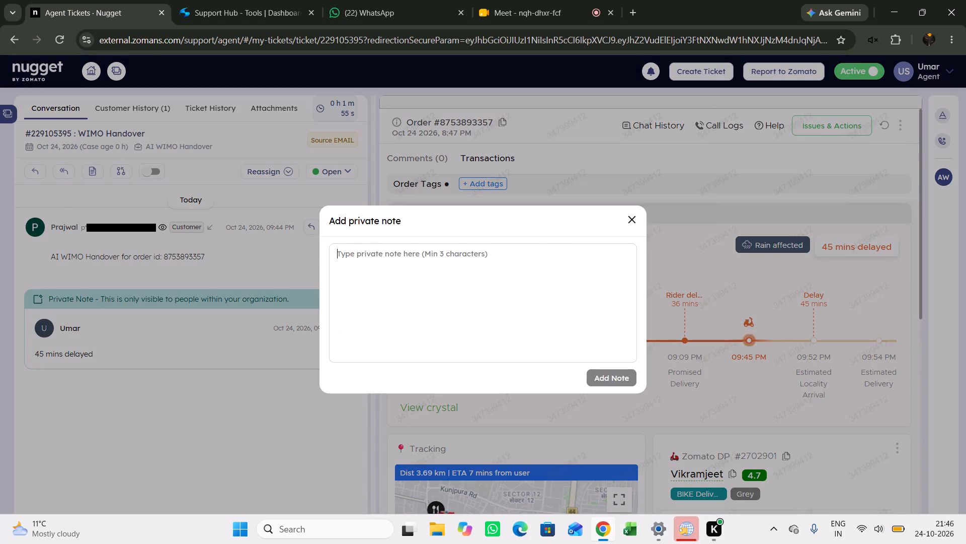
right_click(546, 317)
left_click(618, 147)
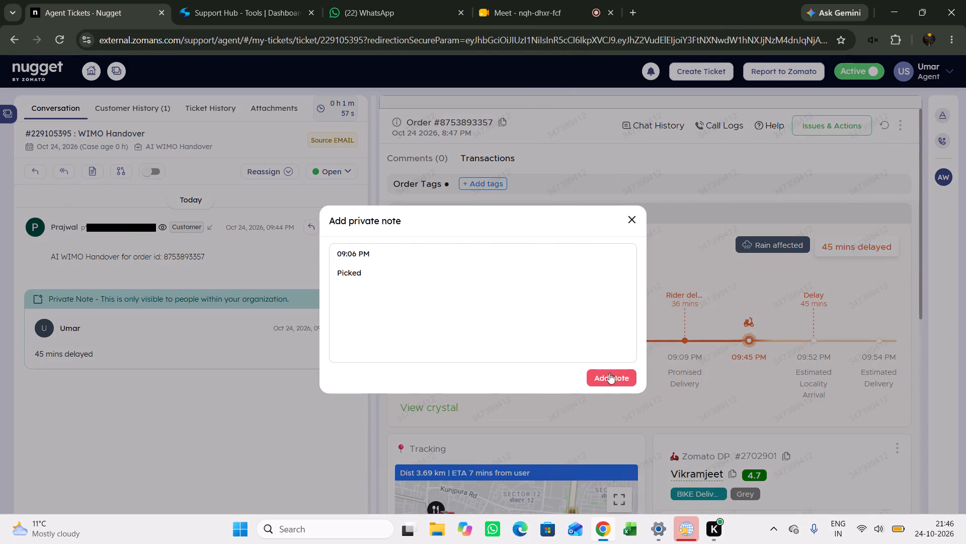
left_click(609, 377)
Copy the order's tracking line into a private note reading "Dist 3.69 km | ETA 7 mins from user".
left_click_drag(543, 458, 371, 477)
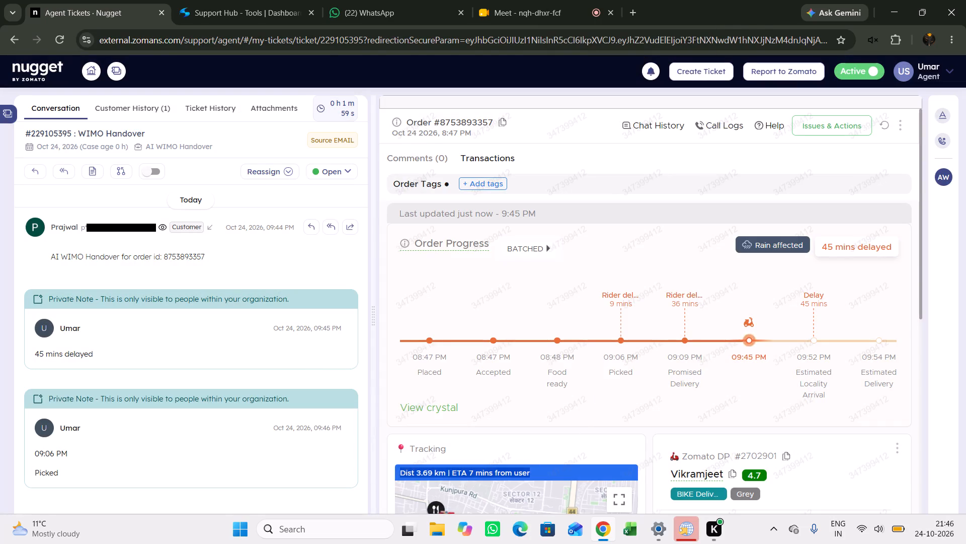
right_click(407, 474)
left_click(447, 297)
left_click(97, 176)
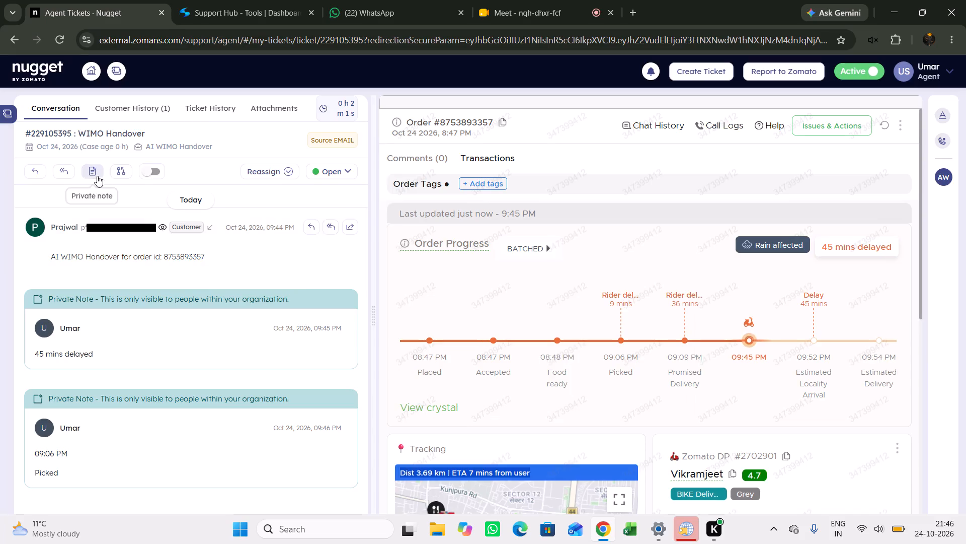
right_click(511, 293)
left_click(580, 395)
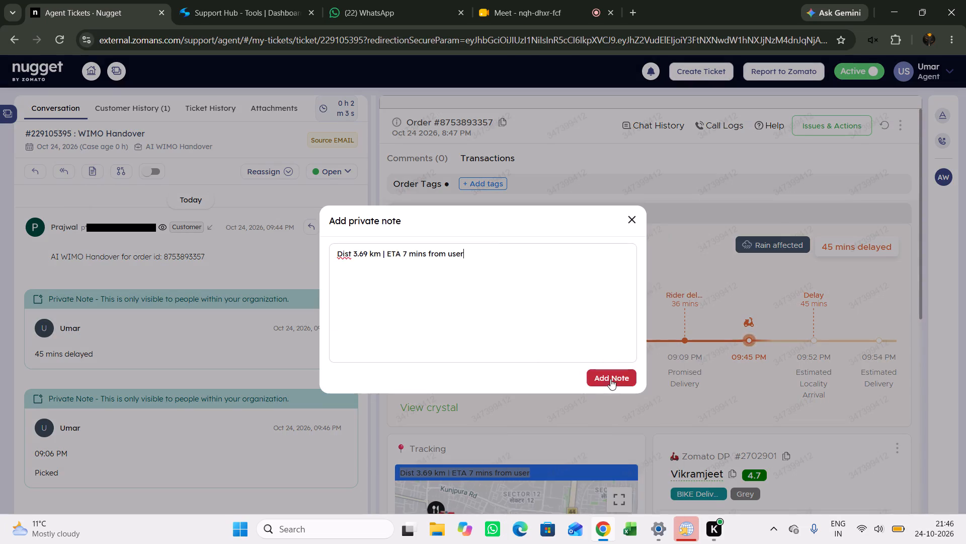
left_click(610, 379)
Request a callback connecting to the order's delivery partner and return to the order progress.
scroll(817, 344, "down", 1)
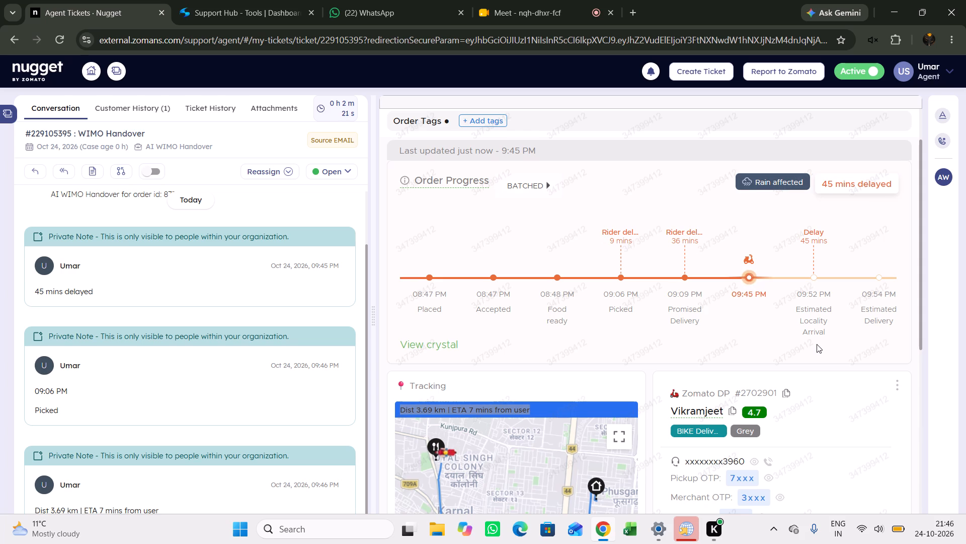
scroll(817, 344, "down", 2)
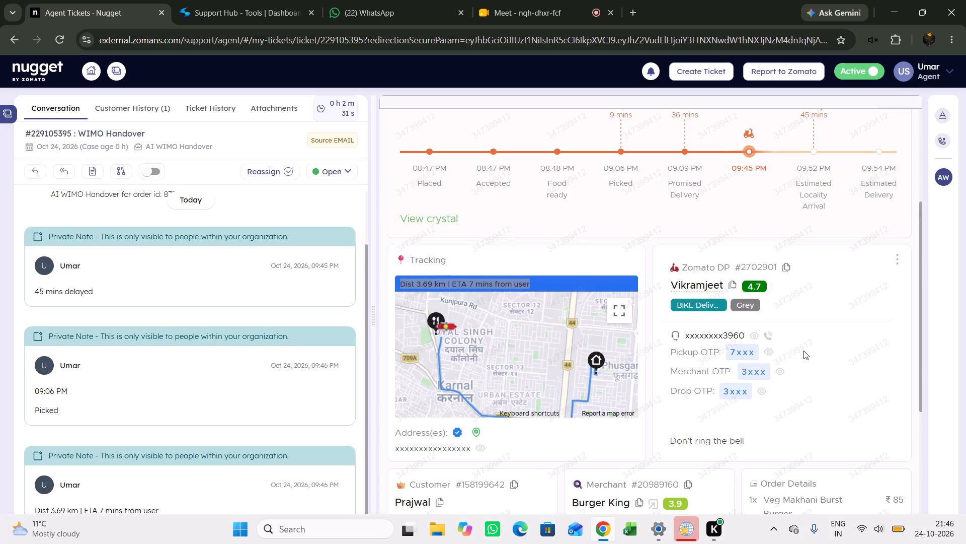
left_click(768, 332)
left_click(854, 380)
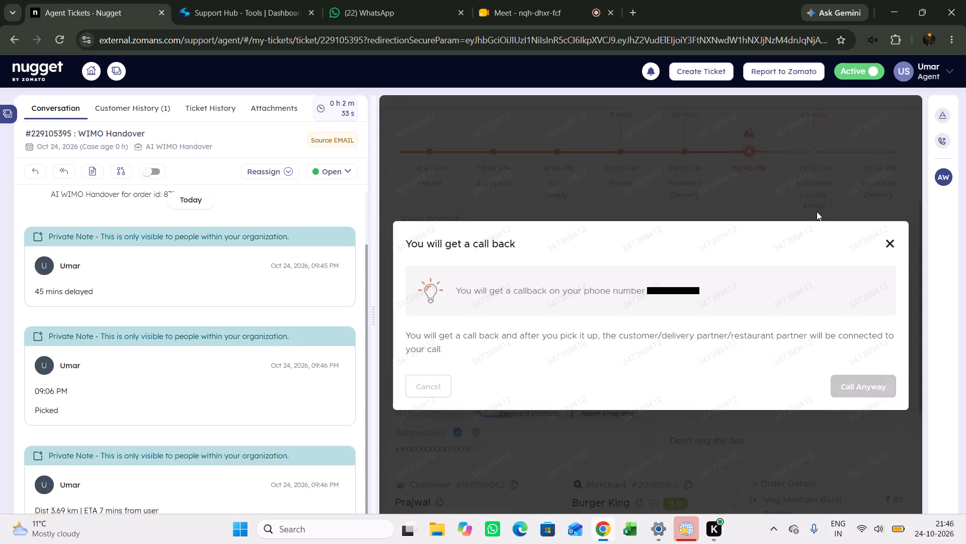
left_click(815, 188)
scroll(820, 304, "up", 4)
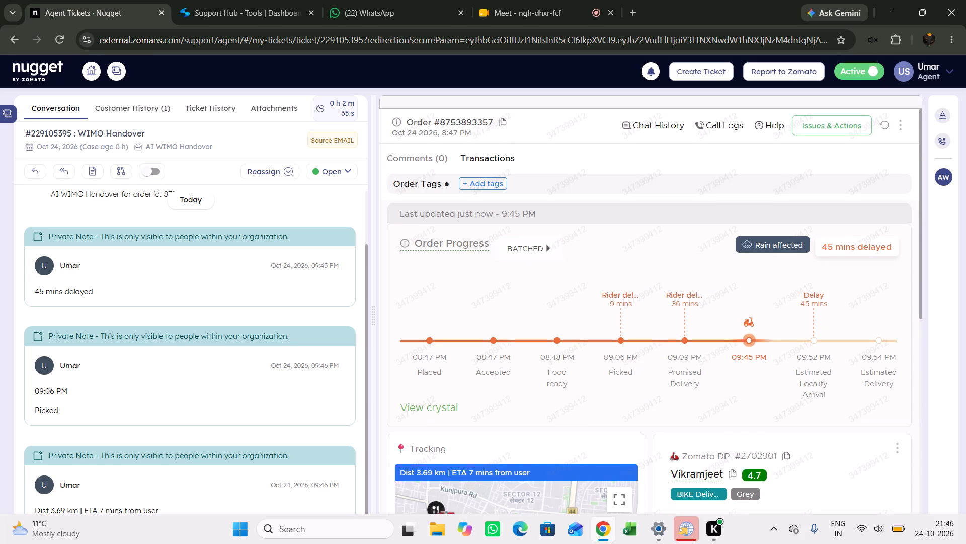
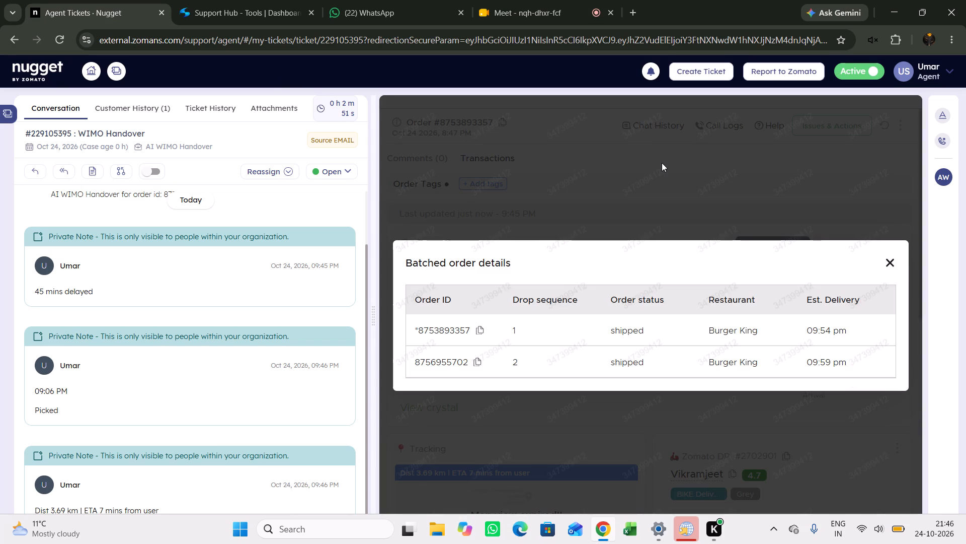
Close the batched order details and request another callback connecting to the order's delivery partner.
left_click(662, 163)
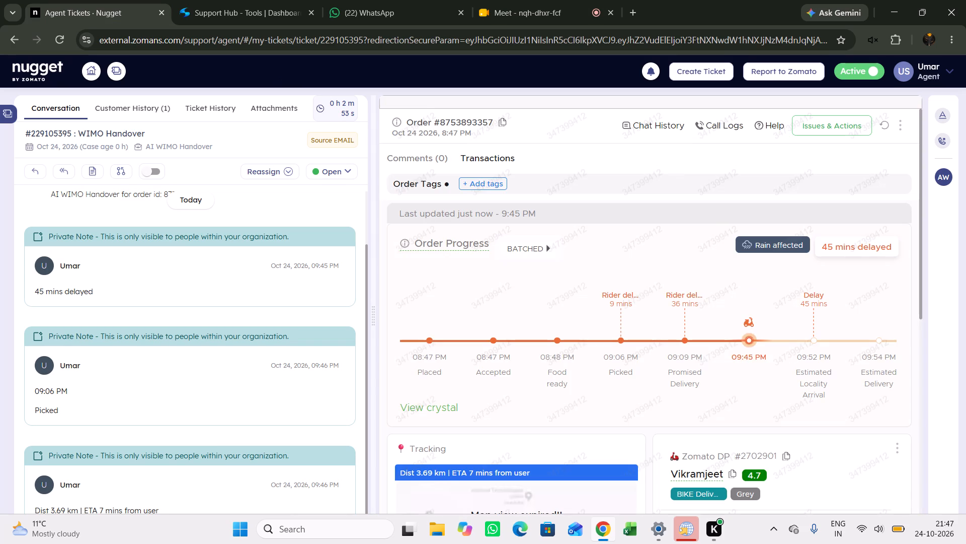
scroll(807, 378, "down", 1)
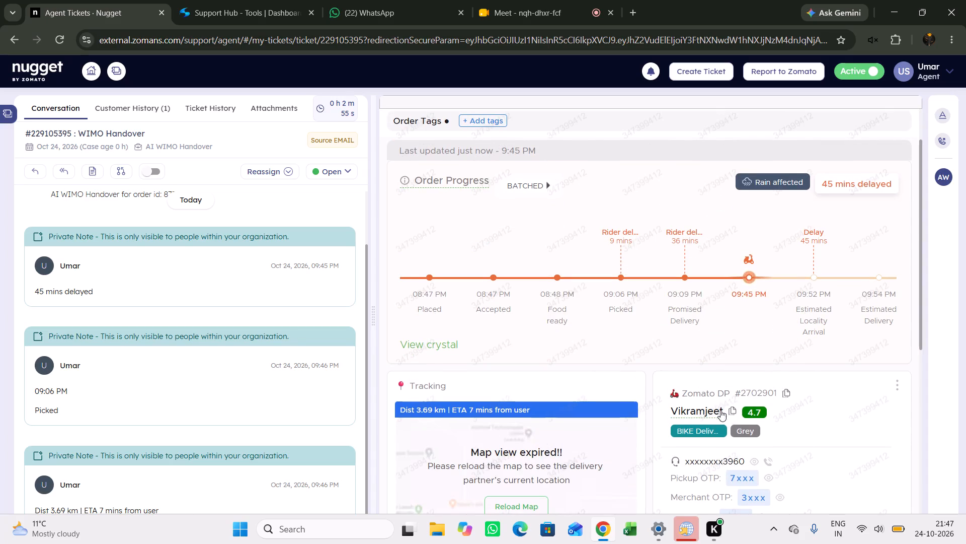
left_click(765, 458)
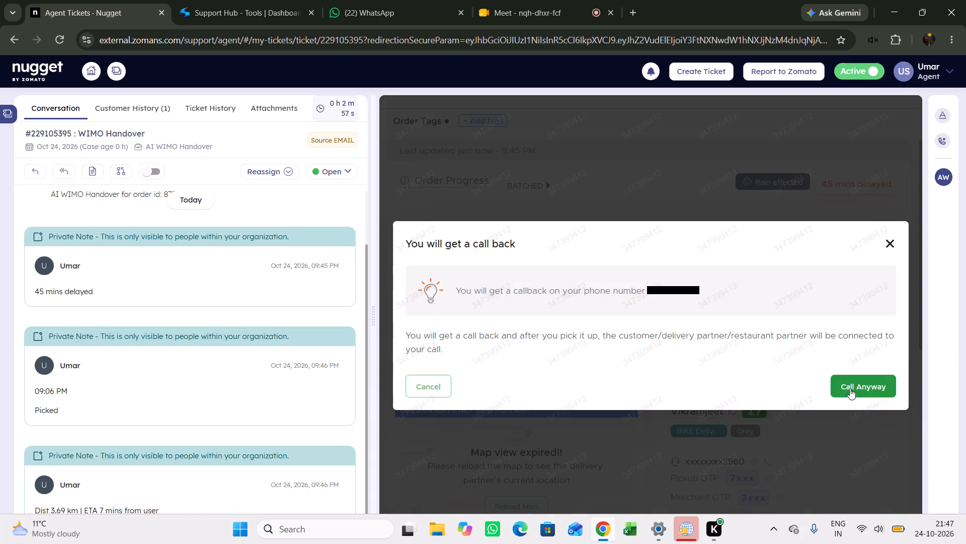
left_click(850, 386)
left_click(810, 214)
scroll(816, 311, "up", 4)
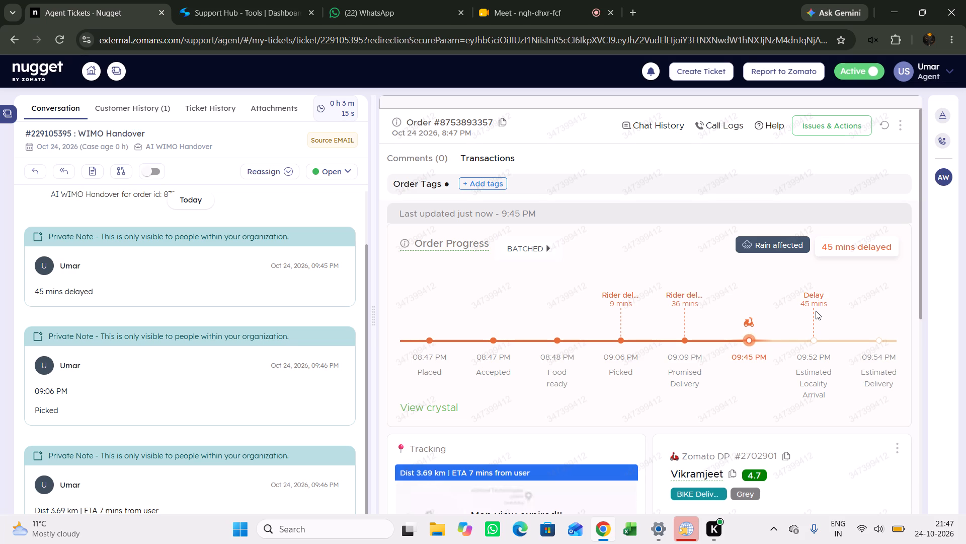
Review the batched order details for drop sequence, status and estimated delivery times.
left_click(549, 249)
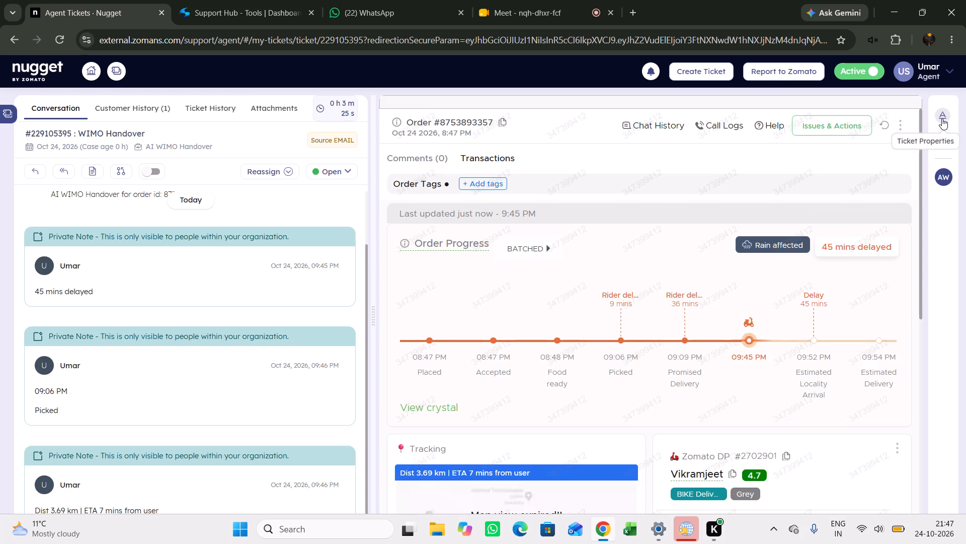
left_click(545, 249)
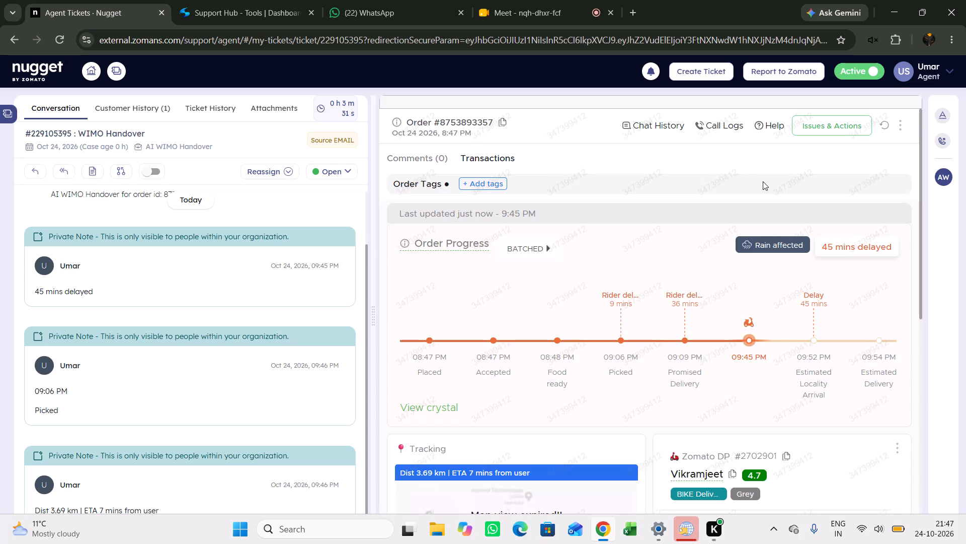
left_click(545, 247)
left_click(648, 161)
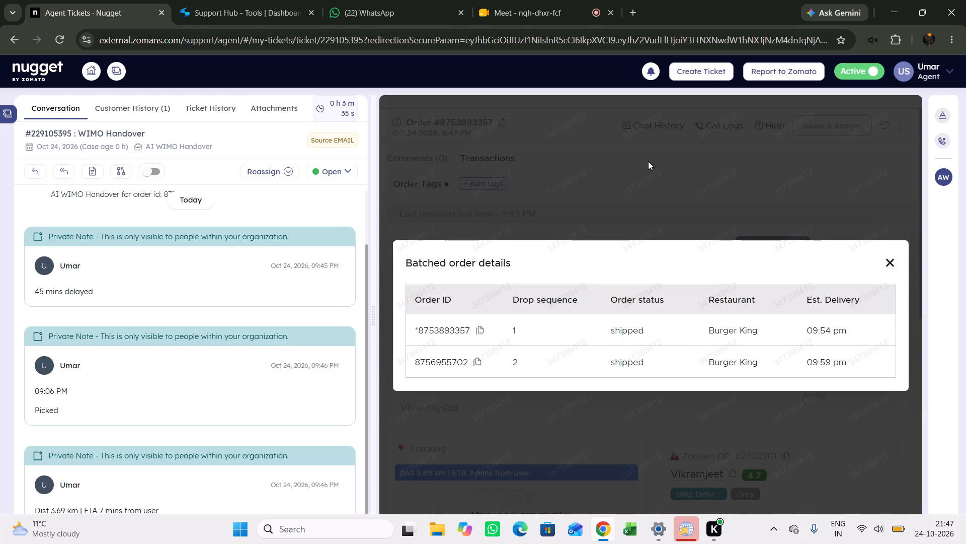
In the ticket properties, set Can Order Be Delivered to Yes, Action to No Action and Lifeline Action to Compensation.
left_click(937, 114)
left_click(817, 322)
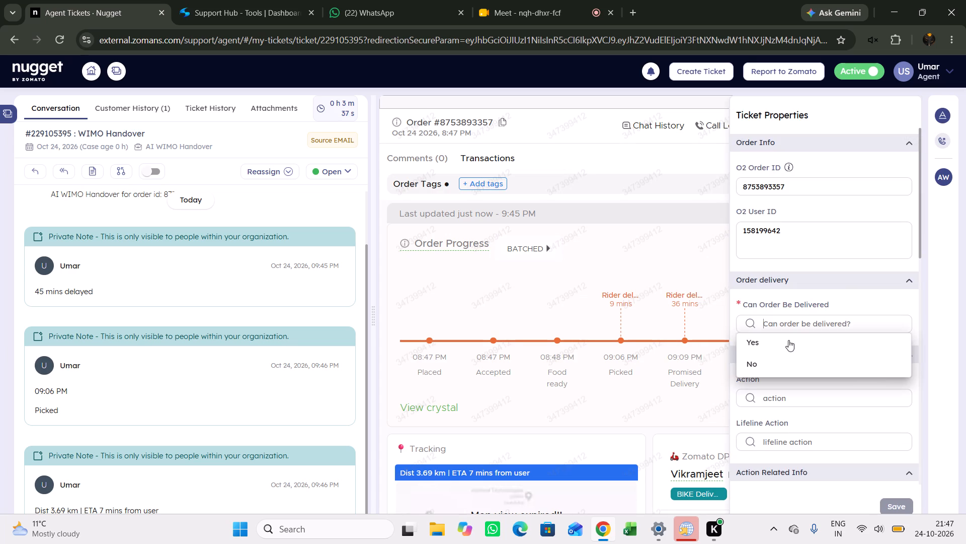
left_click(787, 342)
scroll(834, 201, "down", 2)
left_click(790, 278)
left_click(791, 289)
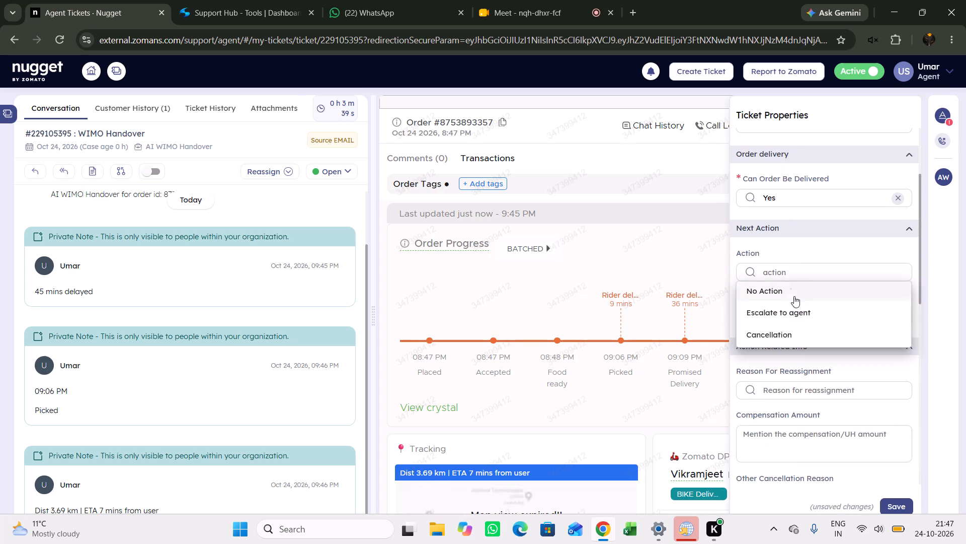
left_click(800, 314)
left_click(800, 352)
Set Are Properties Filled to Yes, Order Status Expected Time to Arrival at cx location, and Expected Time to 15.
scroll(801, 350, "down", 9)
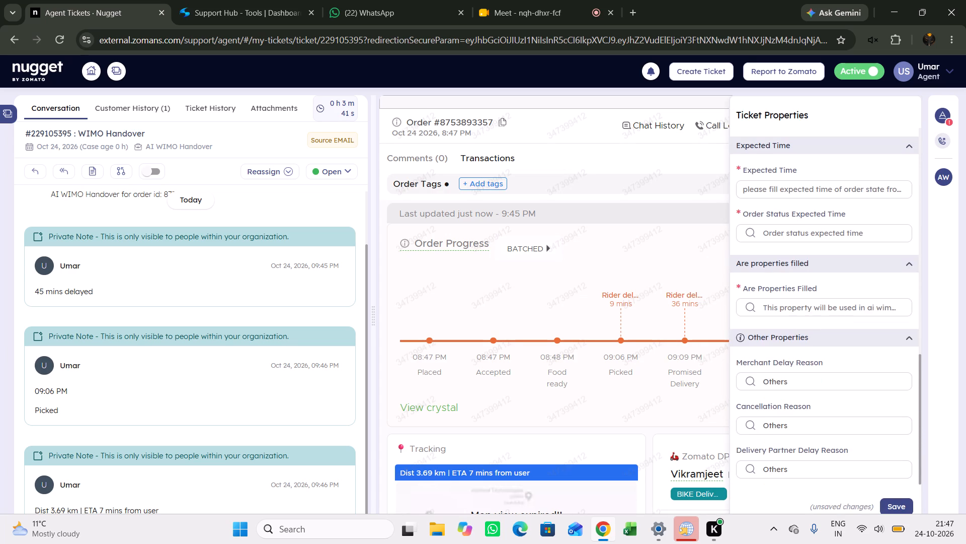
left_click(816, 301)
left_click(807, 325)
left_click(820, 235)
left_click(802, 293)
left_click(812, 185)
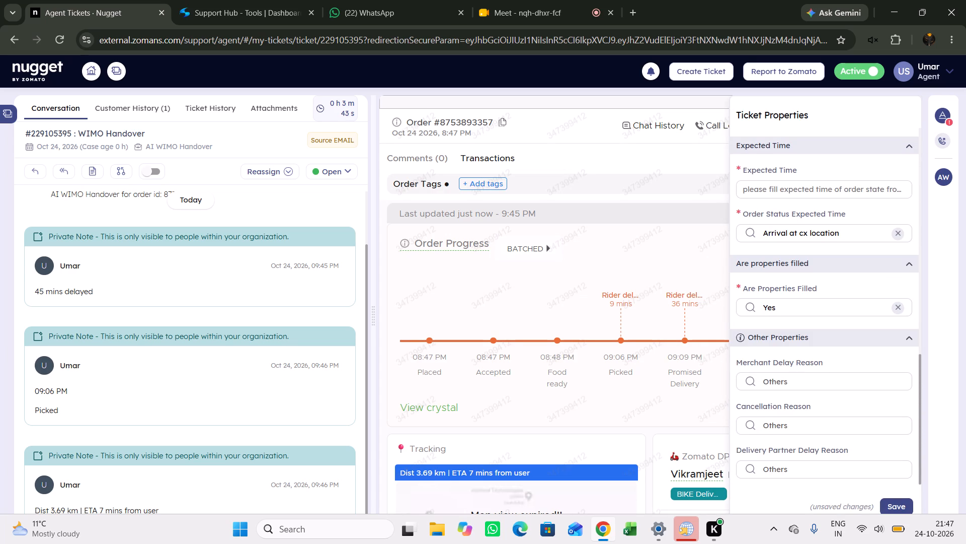
key("1")
key("5")
Copy the Support Hub template about delivery partner delay from heavy rain at the customer's location into the ticket's Other Delay Reason.
scroll(831, 345, "up", 3)
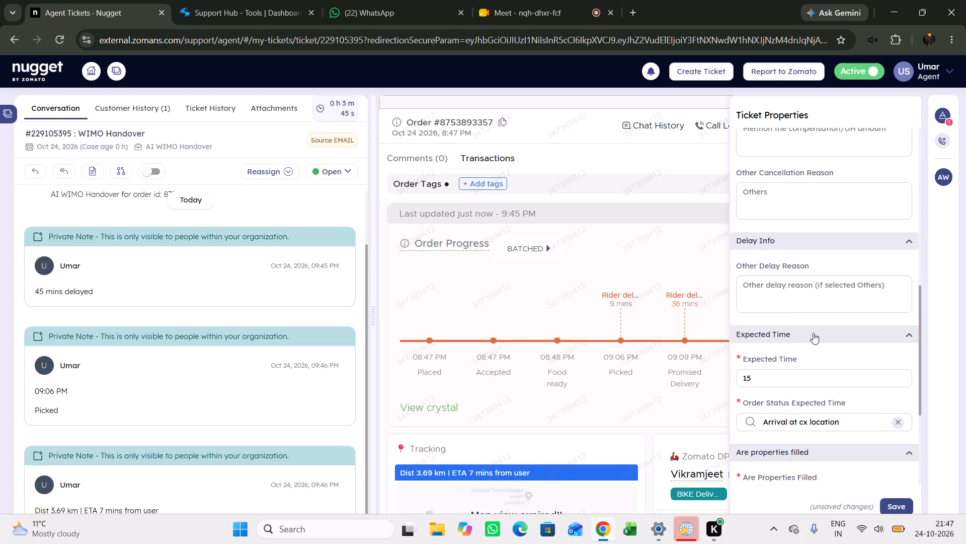
left_click(796, 298)
left_click(205, 0)
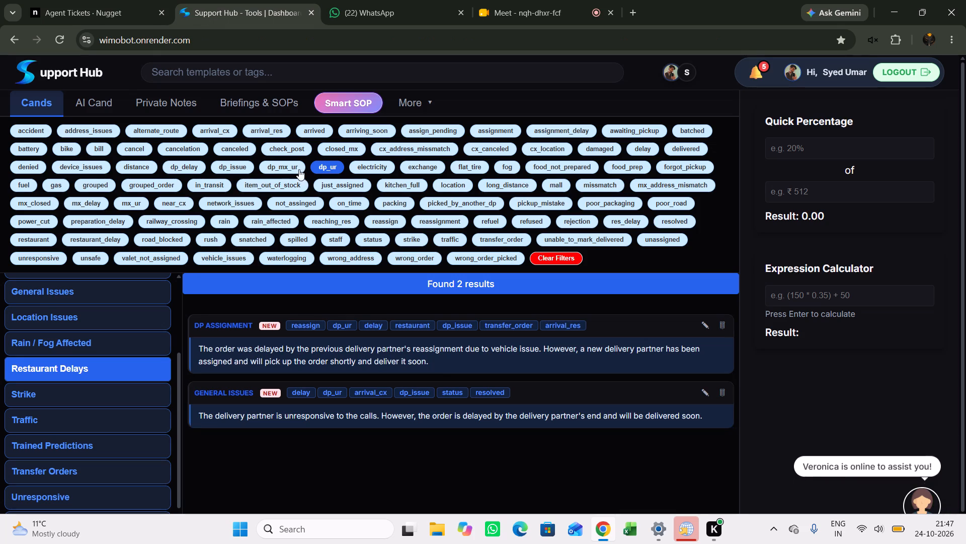
left_click(320, 168)
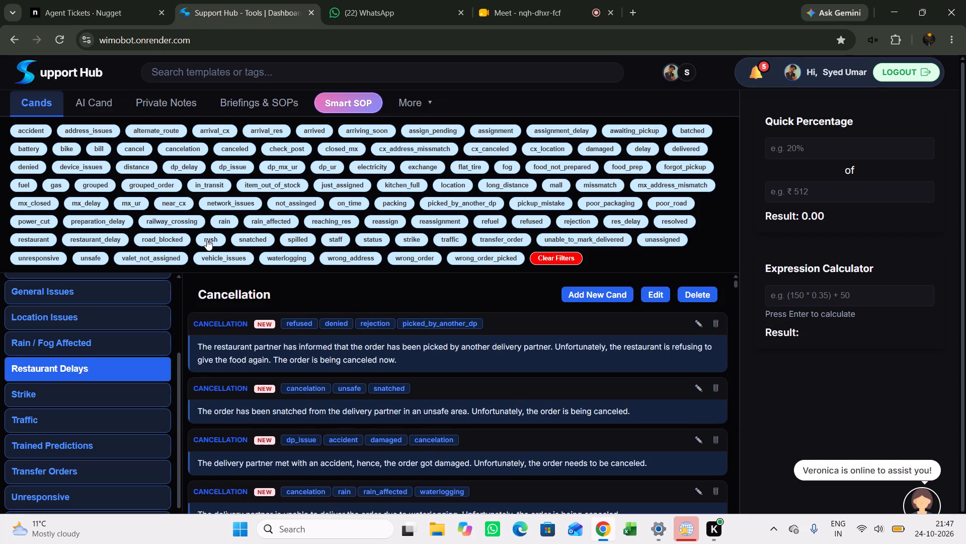
left_click(231, 223)
scroll(442, 415, "down", 3)
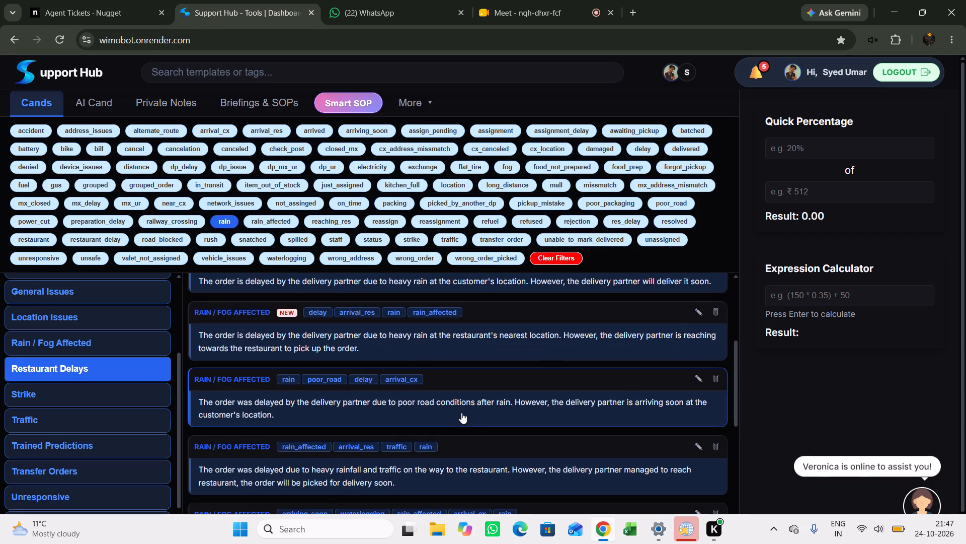
scroll(484, 412, "up", 1)
scroll(485, 411, "down", 2)
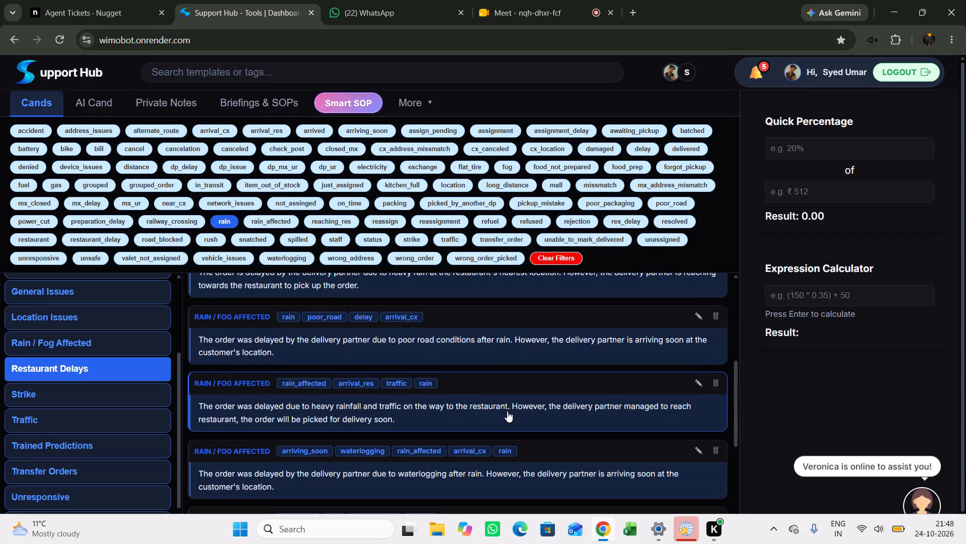
scroll(507, 411, "up", 2)
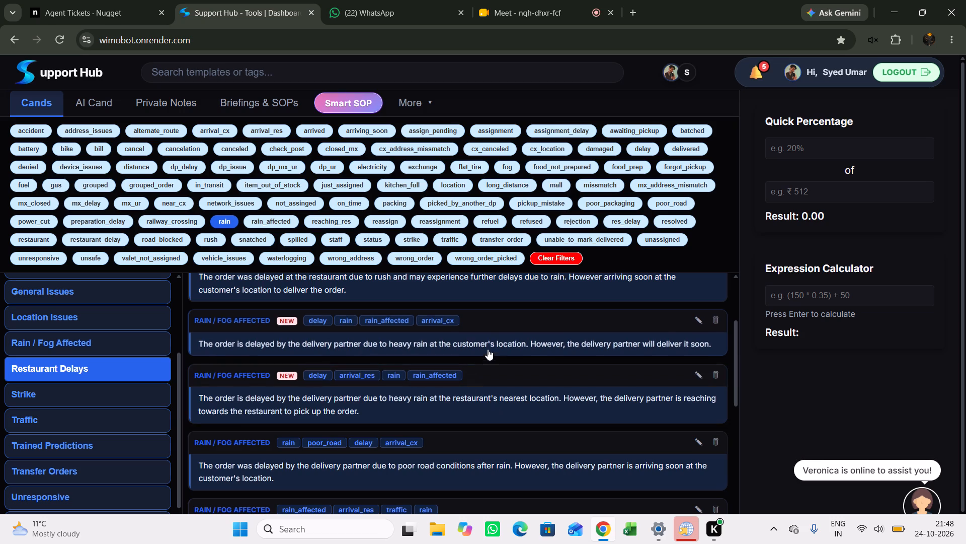
left_click(338, 338)
left_click(87, 0)
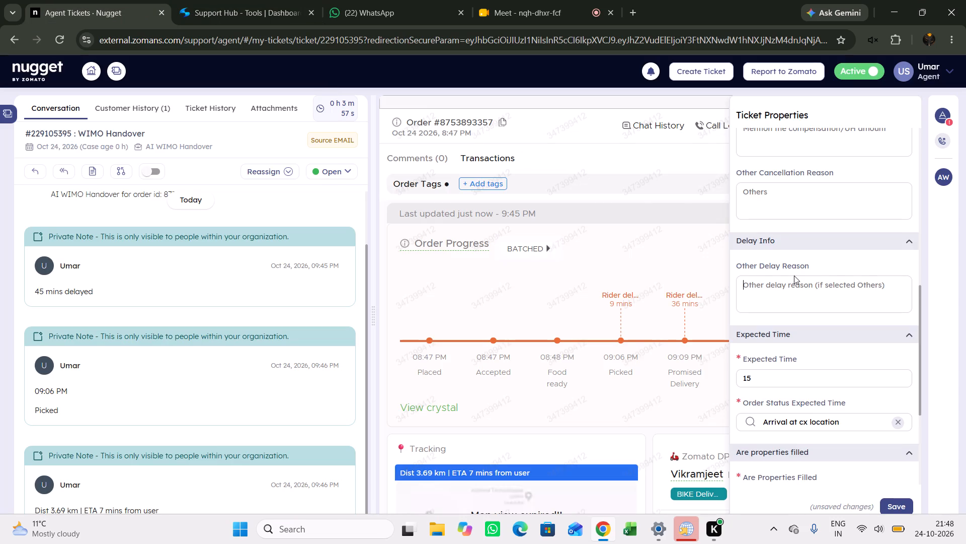
left_click(794, 286)
key("ctrl+v")
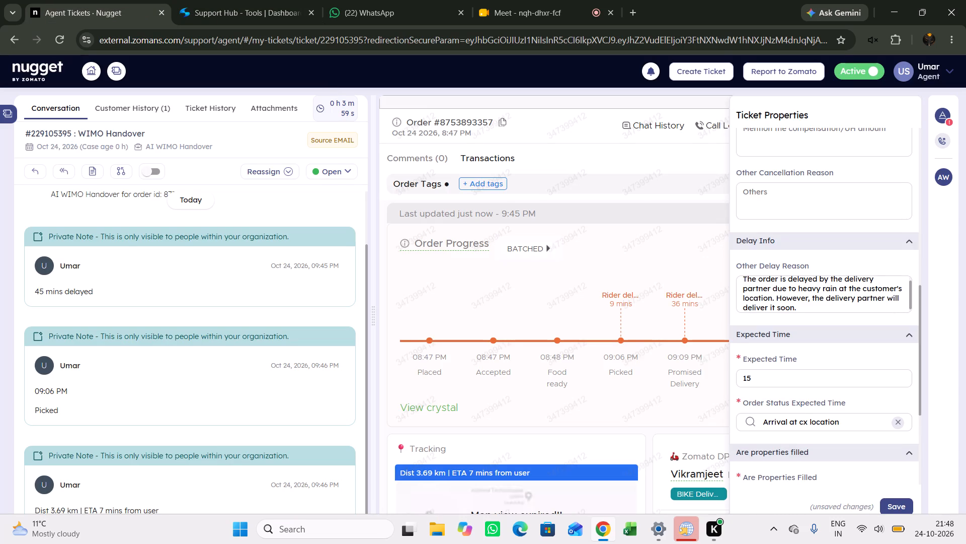
Extend the end of the Other Delay Reason text with "as having a grouped order" and close the ticket properties.
left_click(793, 308)
key("space")
type("as")
key("space")
key("h")
key("a")
type("vib")
key("BackSpace")
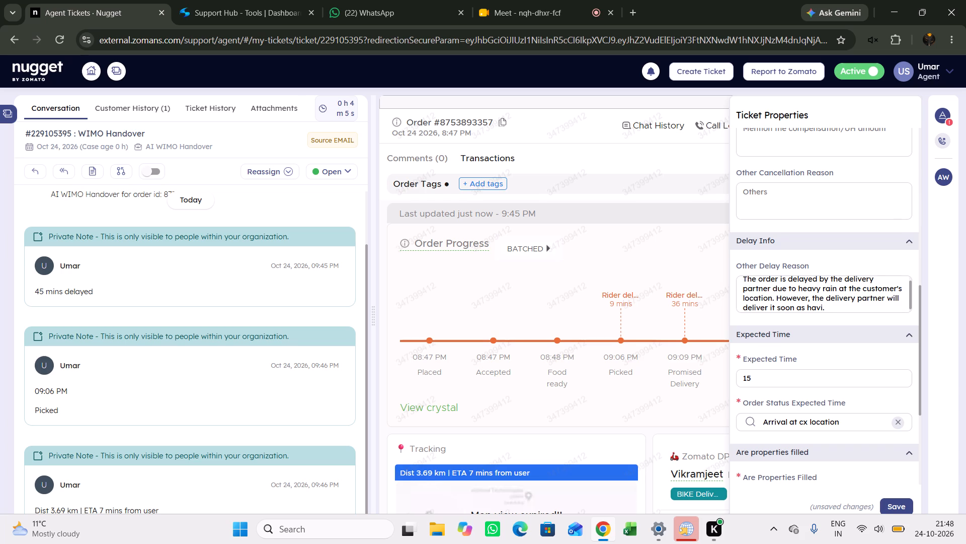
type("ng a grouped order")
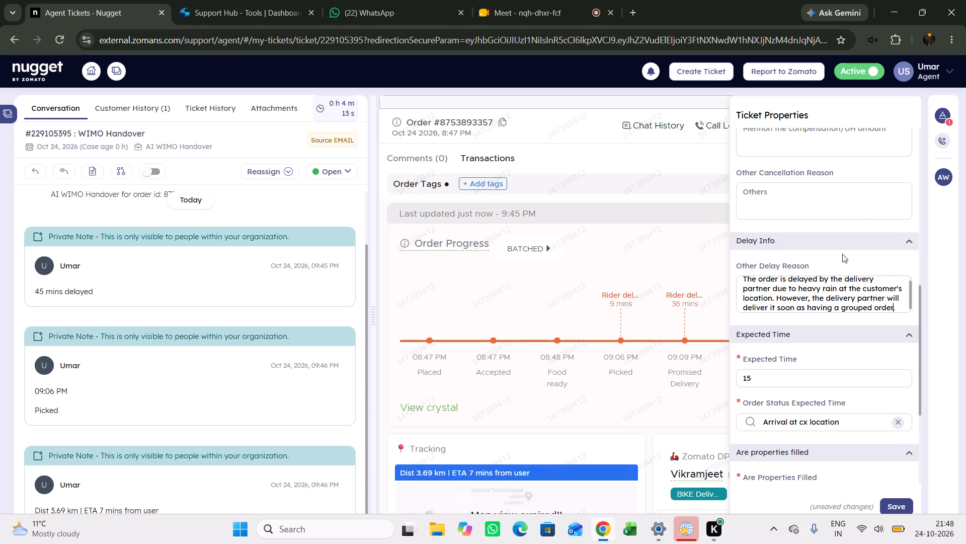
left_click(937, 116)
Copy the order total of 213.76 into Support Hub's Quick Percentage calculator and calculate 35% of it.
scroll(901, 155, "down", 5)
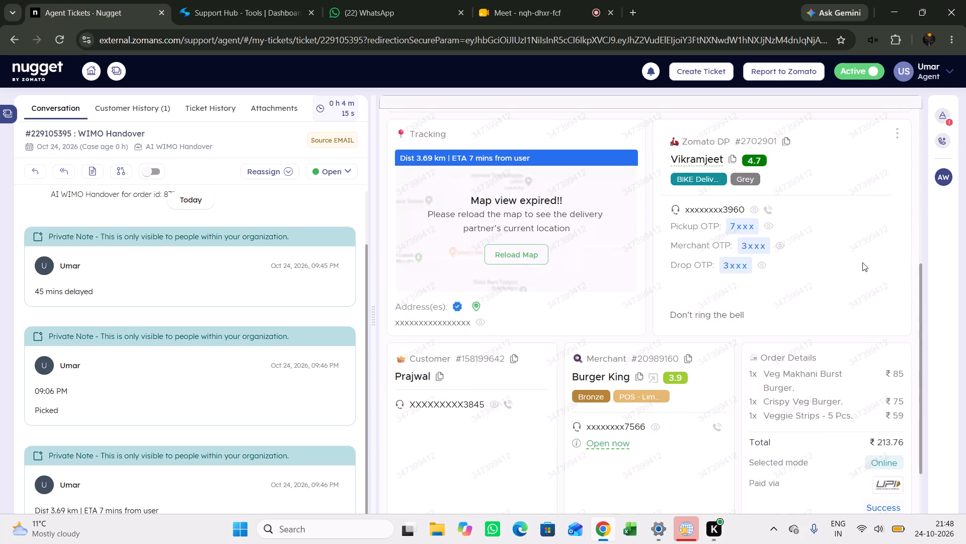
scroll(862, 262, "up", 5)
scroll(860, 256, "down", 8)
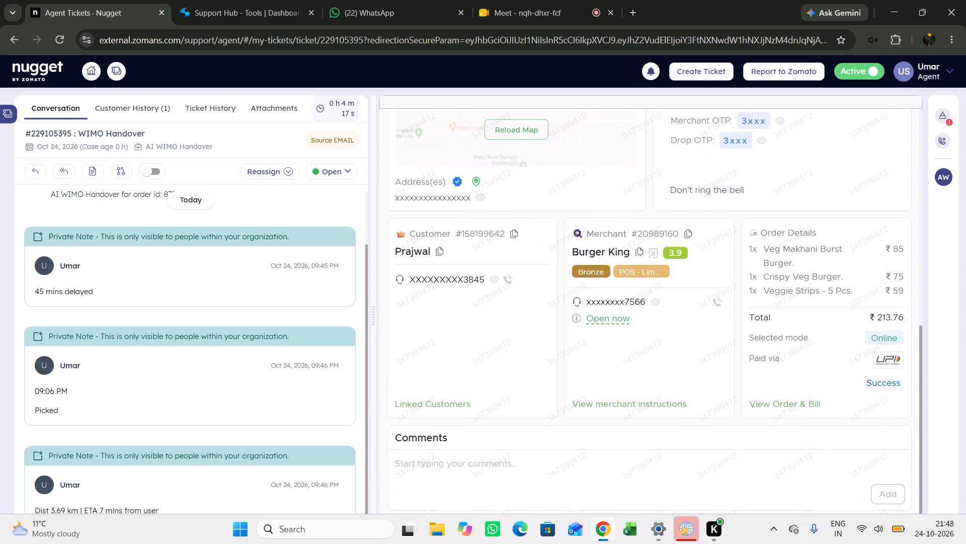
left_click_drag(877, 314, 939, 319)
key("ctrl+c")
left_click(267, 0)
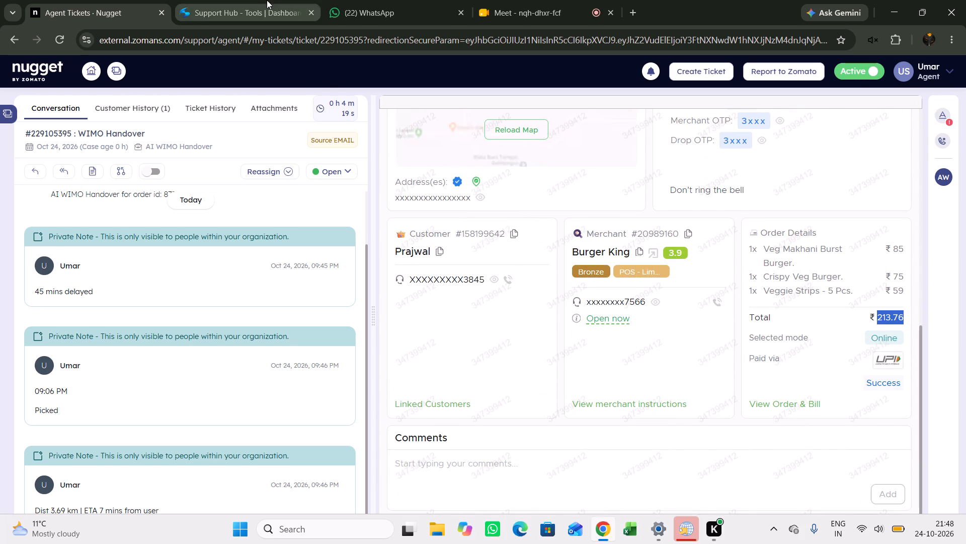
left_click(820, 191)
key("ctrl+v")
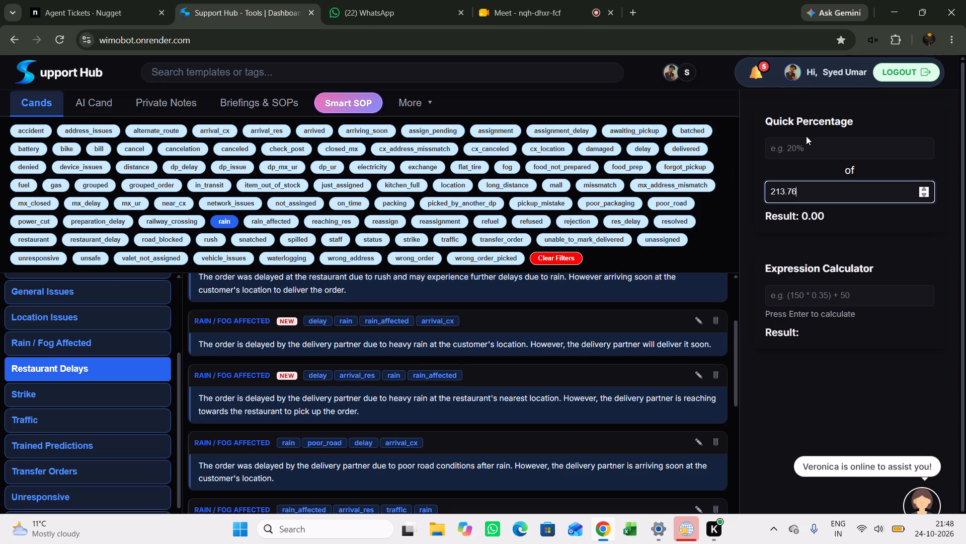
left_click(800, 146)
type("35")
Back in the ticket, open the Order Delayed issue and copy its statement about credits for the 50-minute delay into a private note.
left_click(154, 0)
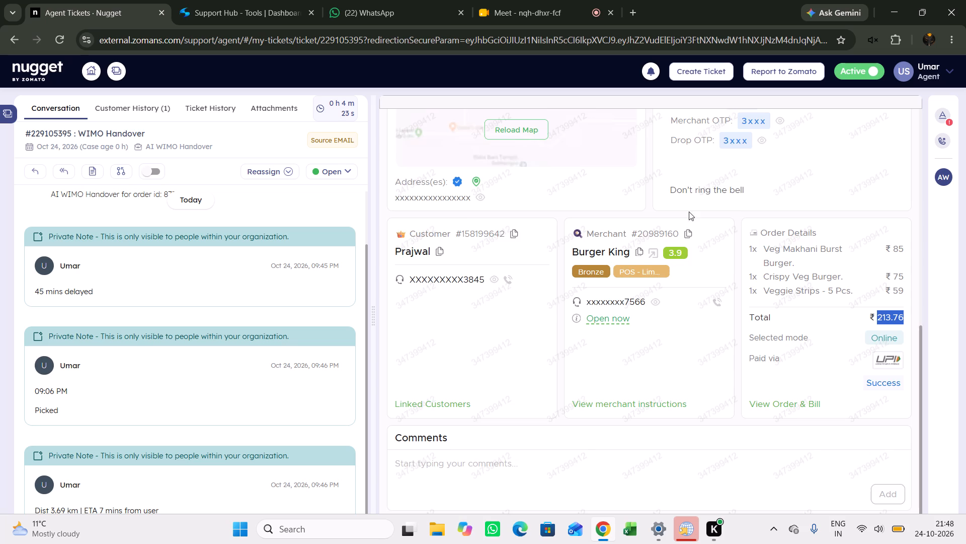
scroll(746, 217, "up", 10)
left_click(830, 125)
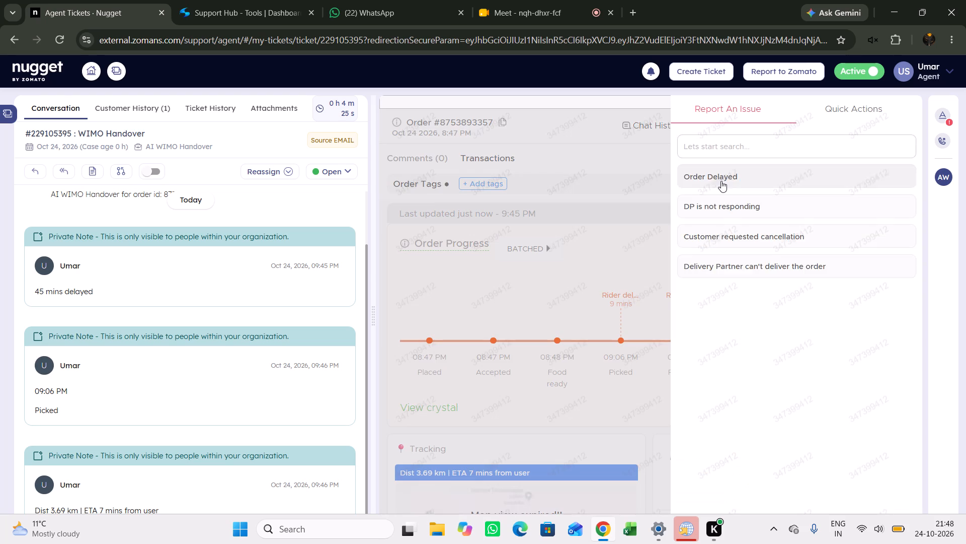
left_click(721, 181)
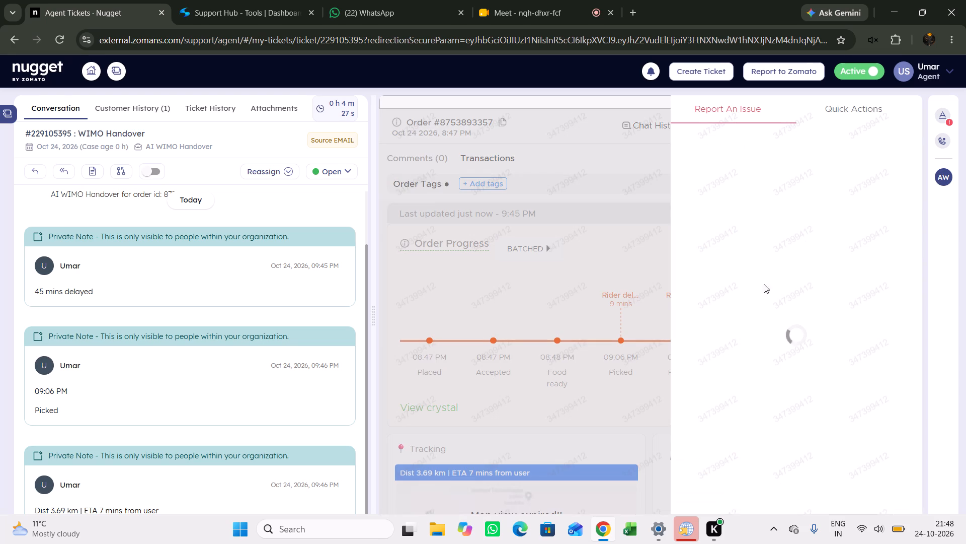
left_click_drag(681, 227, 863, 243)
key("ctrl+c")
left_click(91, 174)
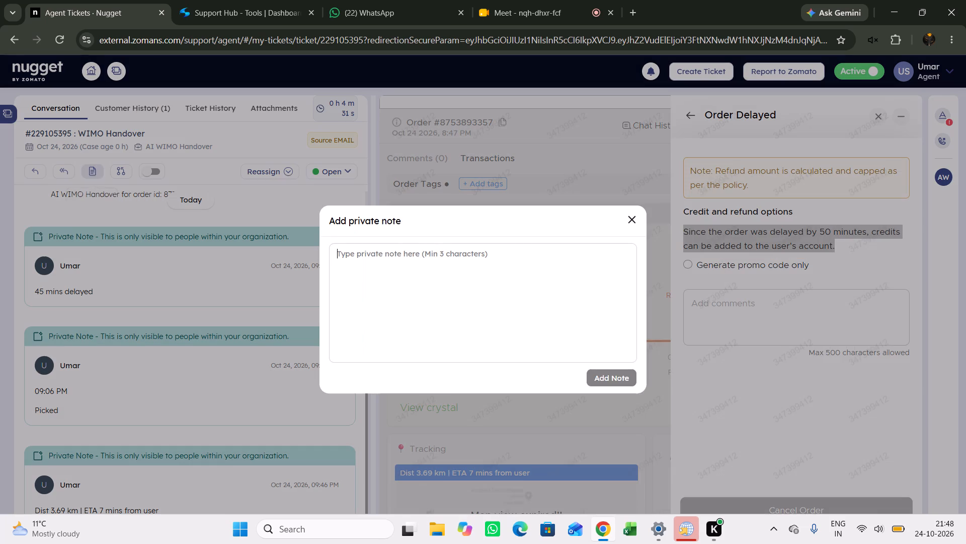
right_click(491, 311)
left_click(560, 388)
left_click(593, 375)
Issue compensation for the delayed order as promo code only, with a refund amount of ₹214.
left_click(706, 262)
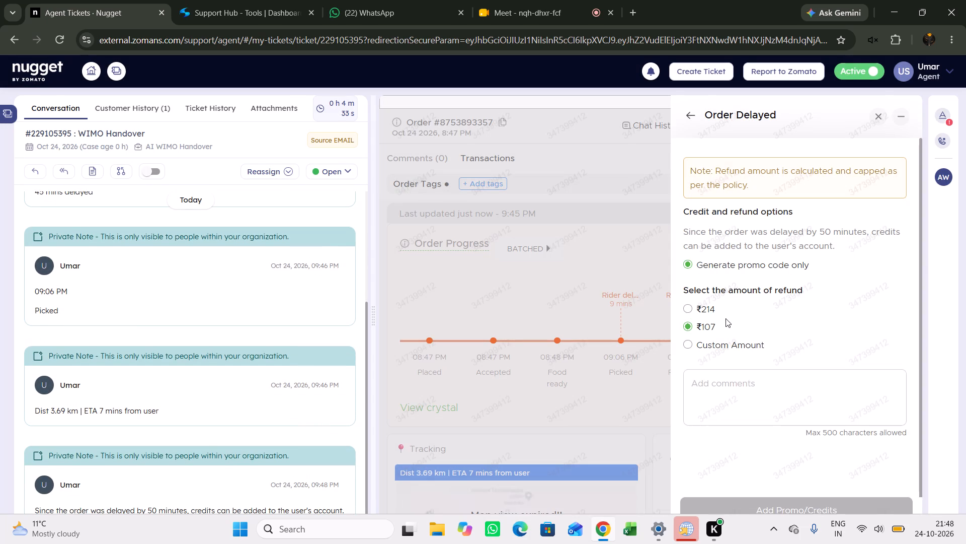
left_click(711, 310)
left_click(813, 497)
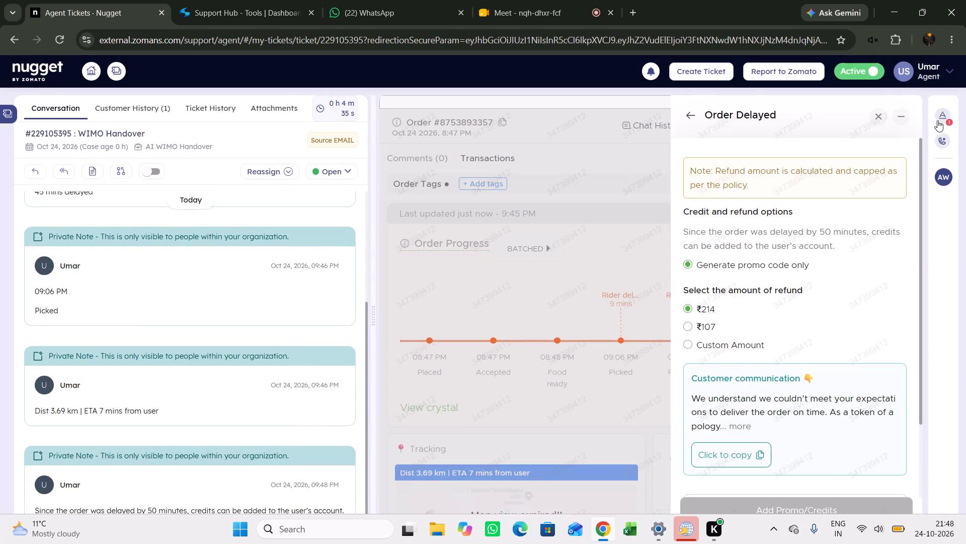
Reopen the ticket properties and set the Compensation Amount to 214.
left_click(943, 117)
scroll(847, 371, "up", 3)
left_click(810, 330)
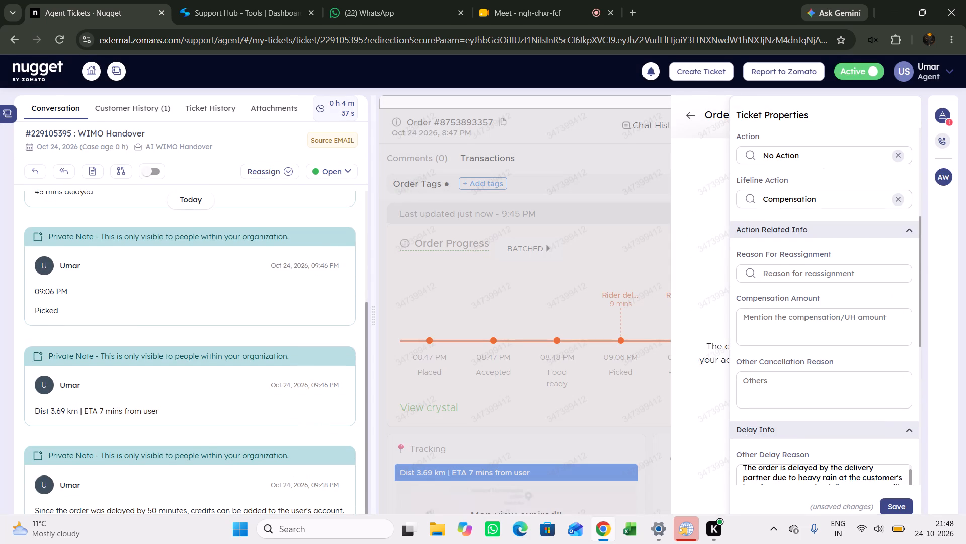
key("2")
type("14")
scroll(827, 315, "up", 4)
scroll(829, 295, "down", 4)
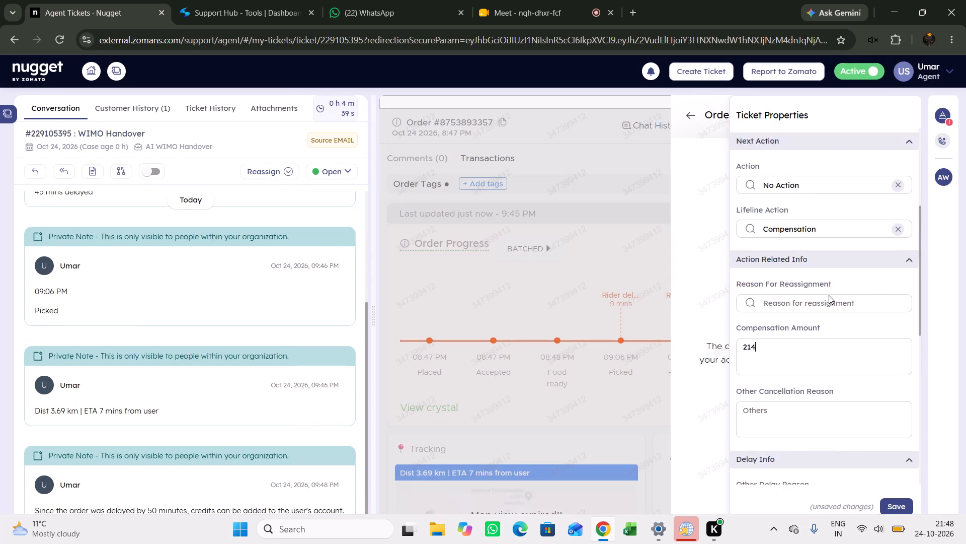
scroll(829, 295, "down", 4)
scroll(788, 400, "up", 3)
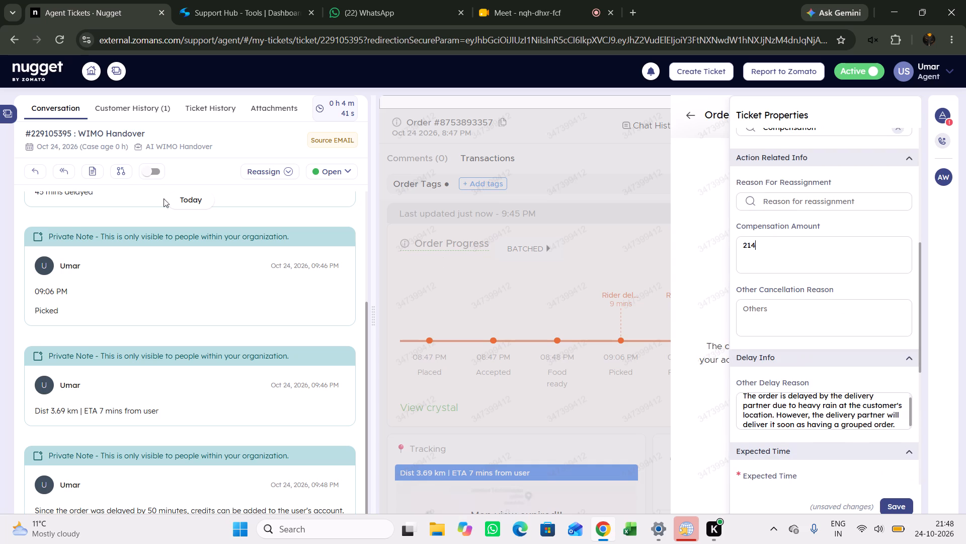
Add a private note to the ticket reading "dp connected".
left_click(93, 176)
key("d")
key("p")
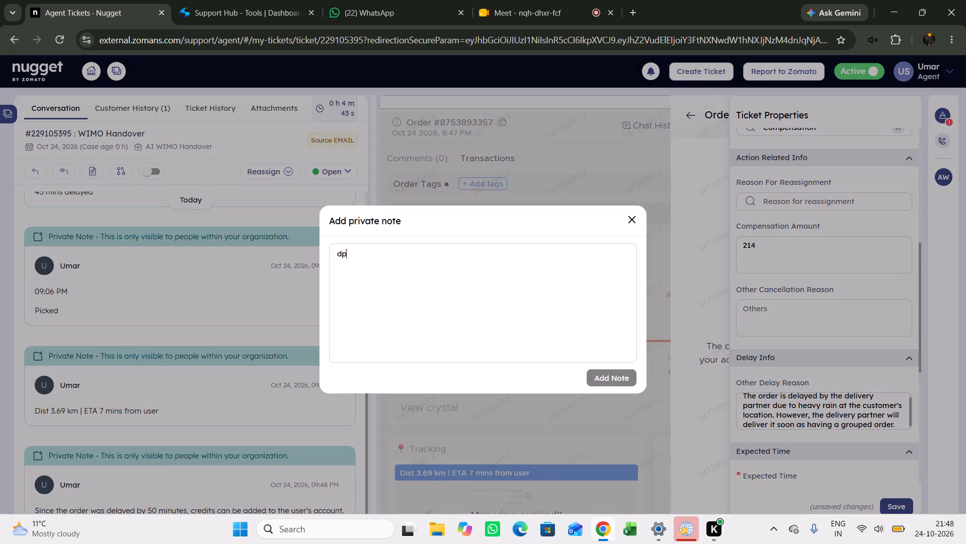
key("space")
type("co")
key("n")
type("necte")
key("d")
left_click(595, 373)
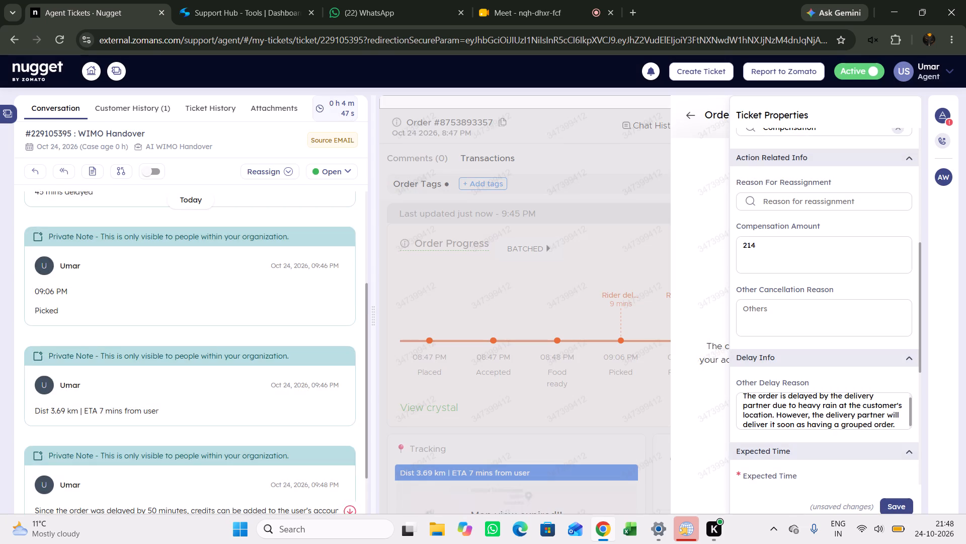
Check the completed ticket properties and save them.
scroll(827, 308, "up", 4)
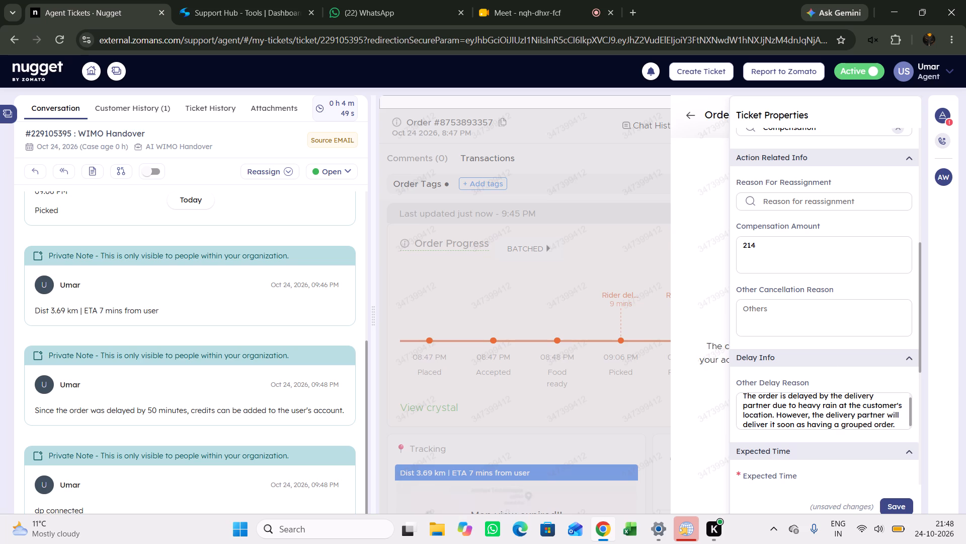
scroll(827, 308, "up", 1)
scroll(827, 308, "down", 10)
left_click(912, 504)
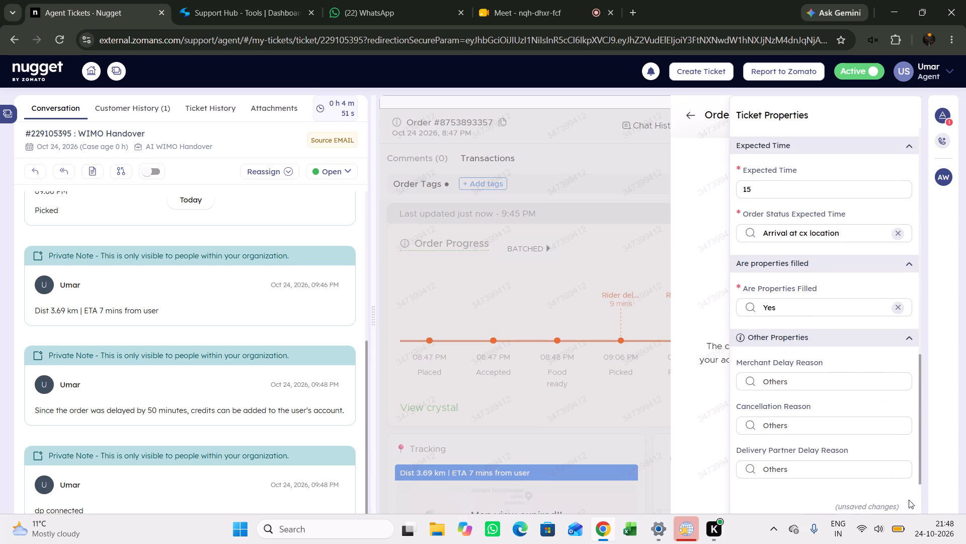
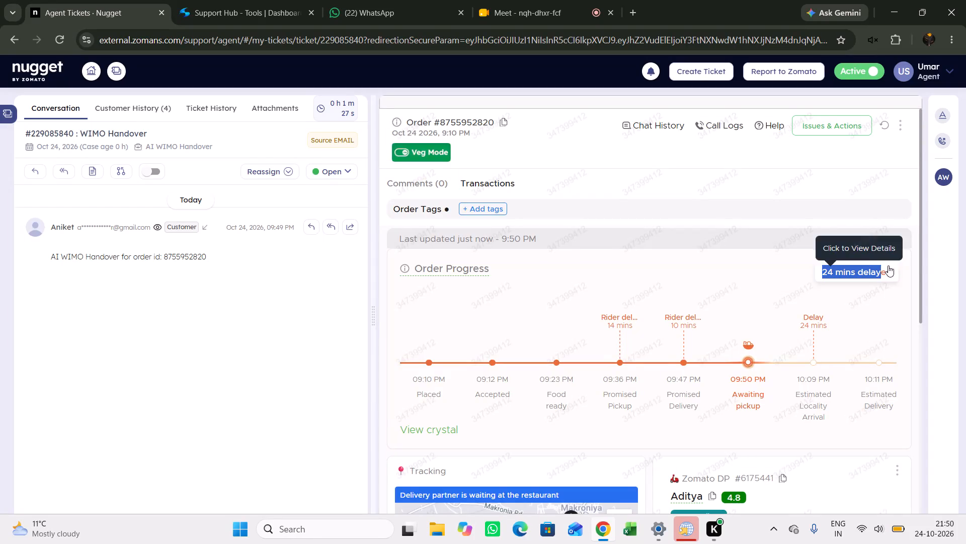
Copy the delay status from the order progress and add it as a private note reading "24 mins delayed".
right_click(861, 266)
left_click(894, 318)
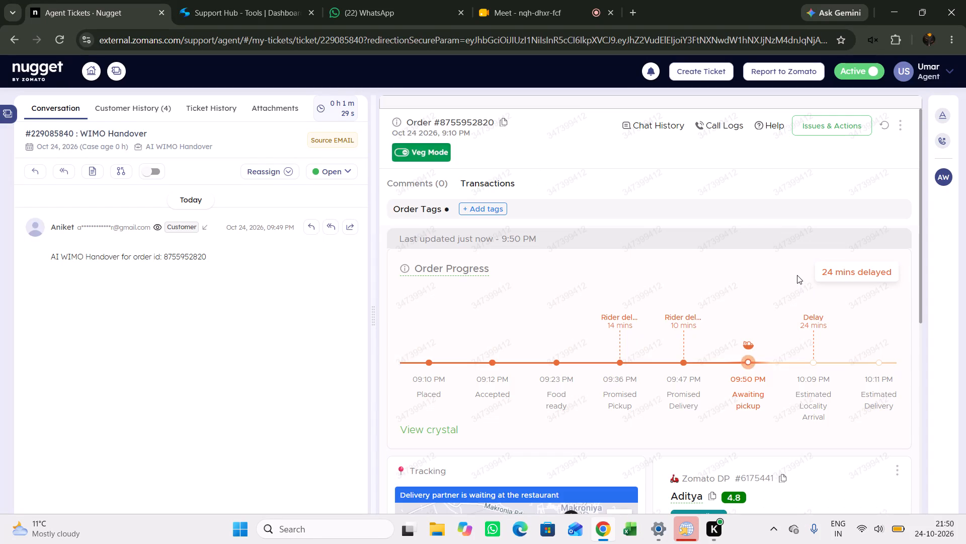
left_click_drag(797, 275, 926, 275)
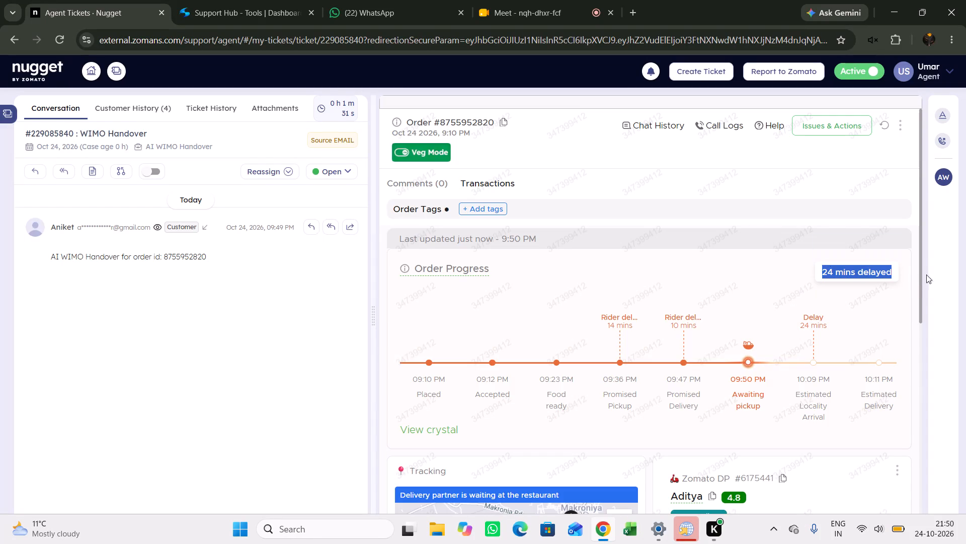
left_click_drag(926, 275, 934, 275)
right_click(839, 267)
left_click(713, 278)
left_click(92, 172)
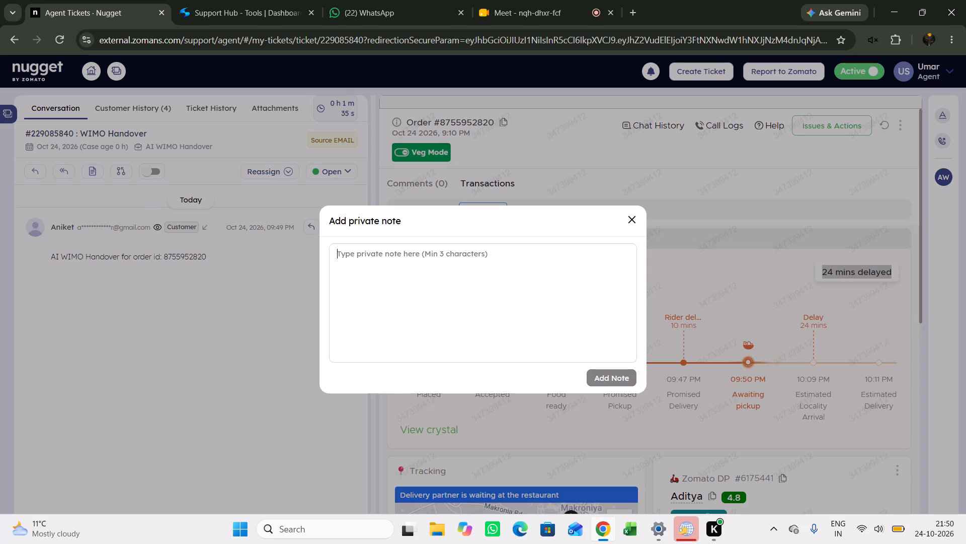
right_click(385, 273)
left_click(474, 365)
left_click(628, 375)
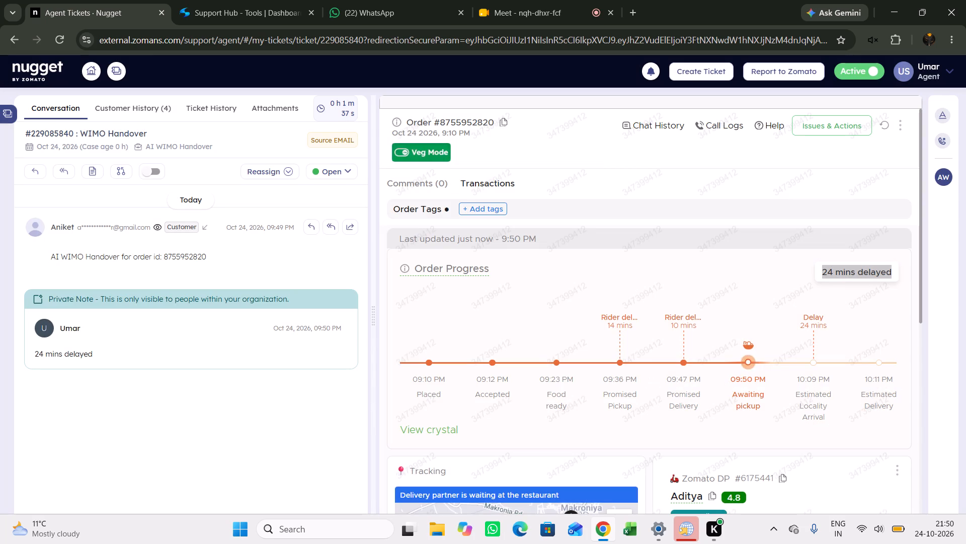
Copy the current order stage from the progress timeline and add it as a private note reading "09:50 PM Awaiting pickup".
left_click_drag(734, 385, 739, 388)
left_click(722, 379)
left_click_drag(722, 379, 752, 403)
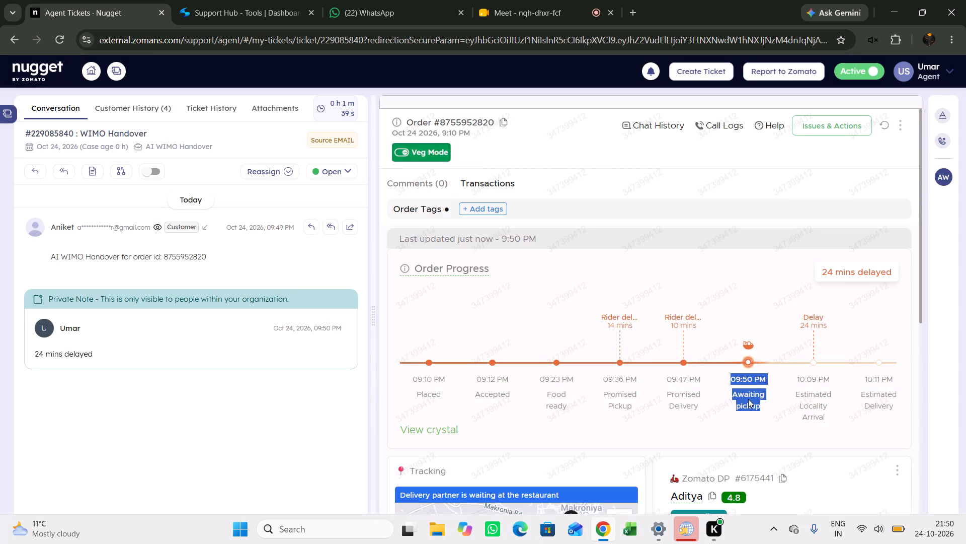
right_click(748, 399)
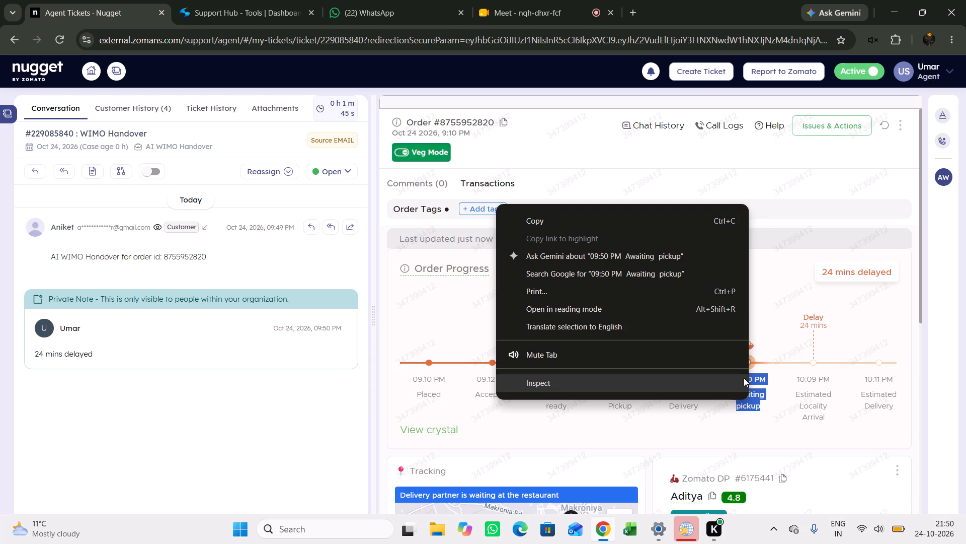
left_click(561, 223)
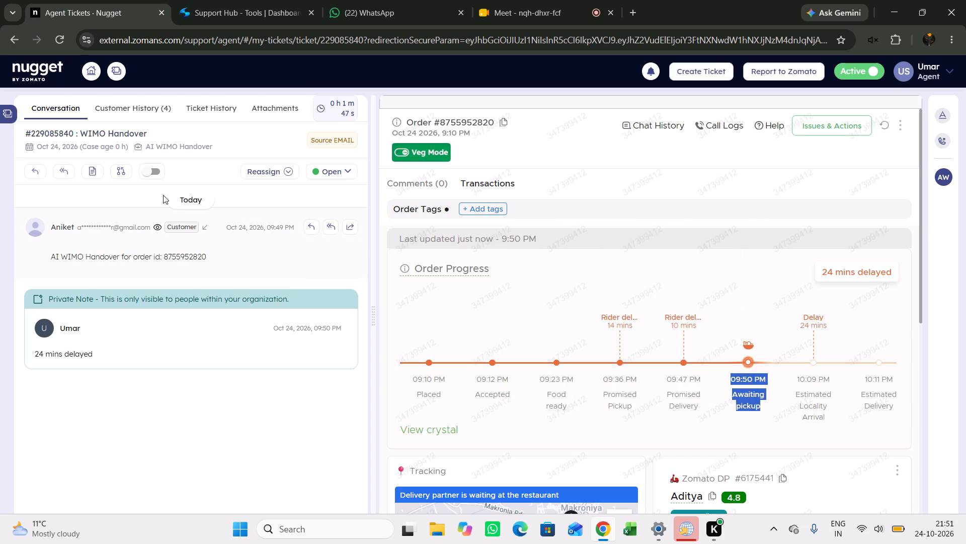
left_click(92, 168)
right_click(447, 303)
left_click(494, 373)
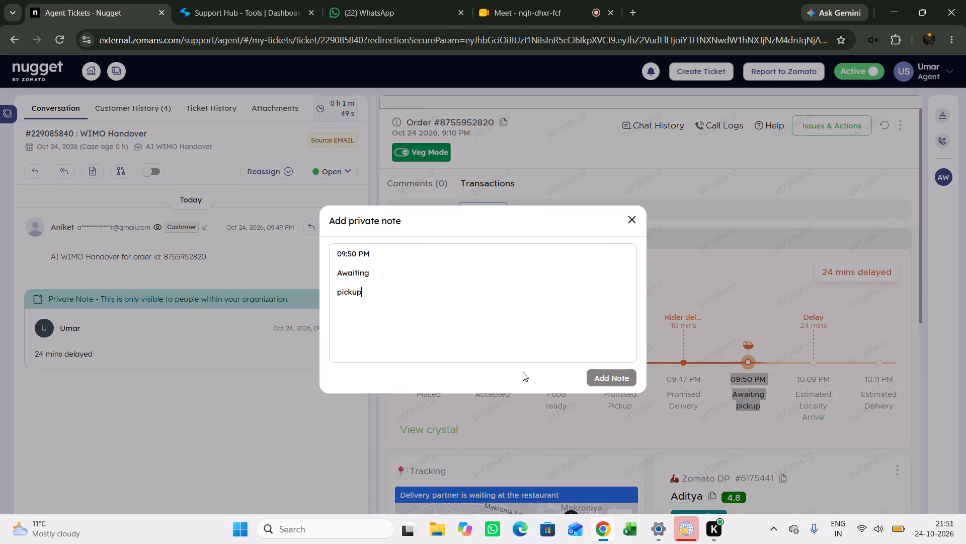
left_click(625, 376)
Copy the tracking status and add it as a private note reading "Delivery partner is waiting at the restaurant".
left_click_drag(567, 491, 344, 470)
left_click_drag(353, 473, 358, 480)
left_click(539, 449)
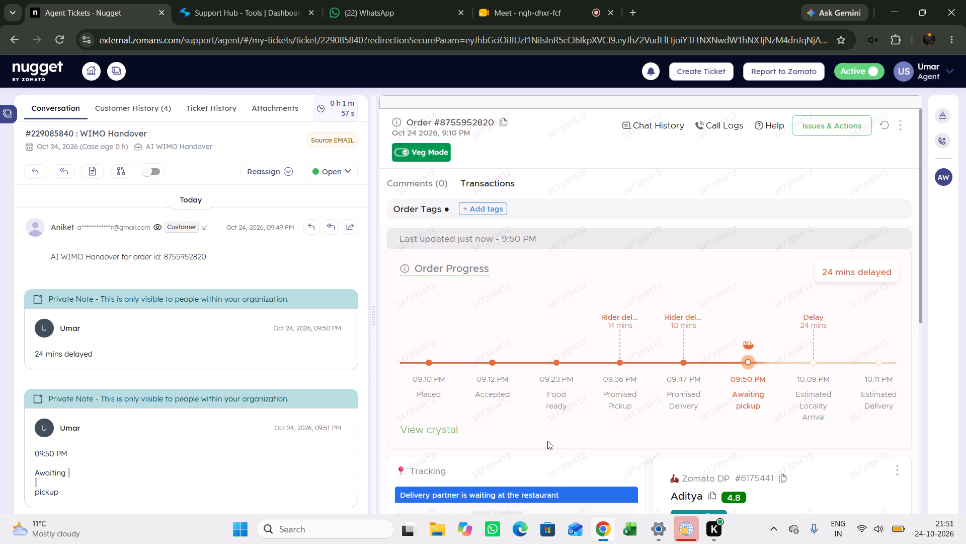
left_click_drag(570, 494, 543, 494)
left_click_drag(543, 494, 399, 494)
right_click(421, 496)
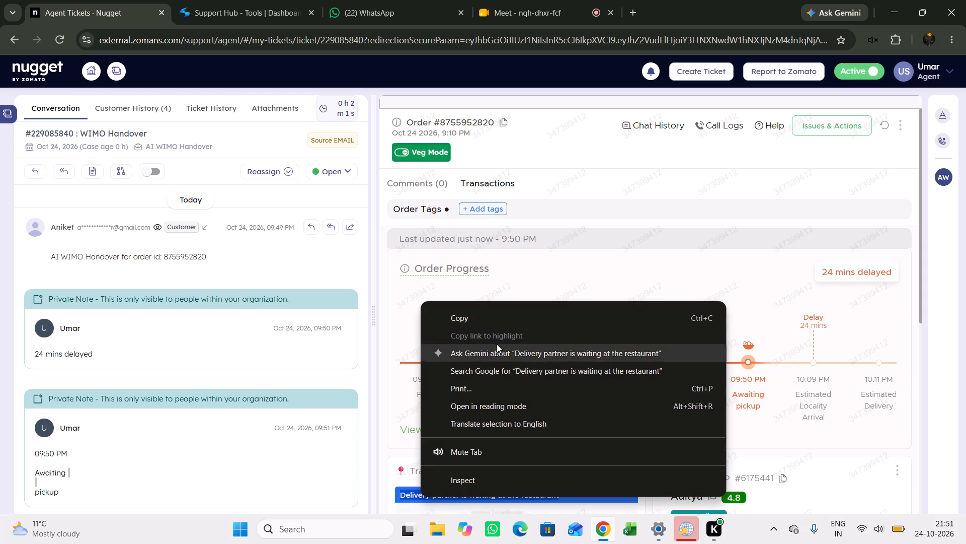
left_click(476, 316)
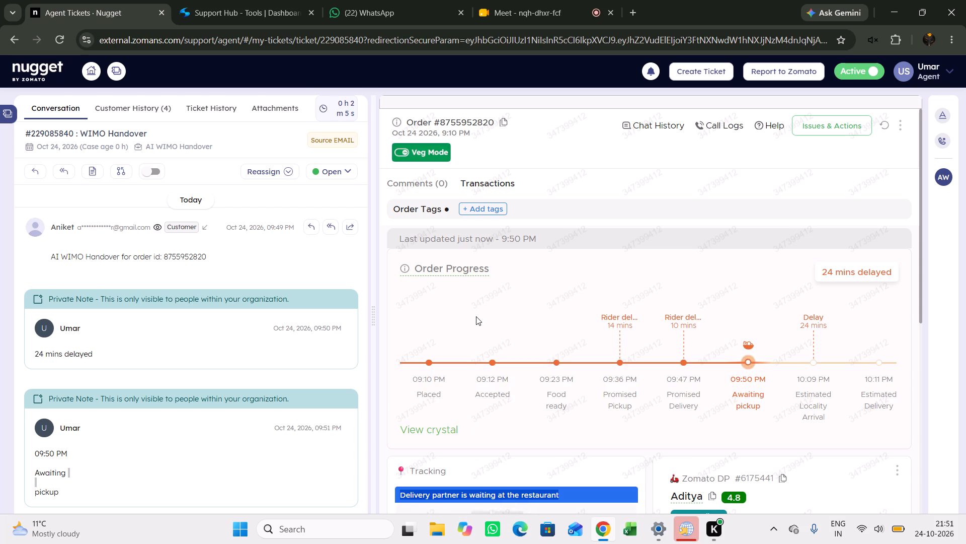
left_click(93, 172)
right_click(448, 306)
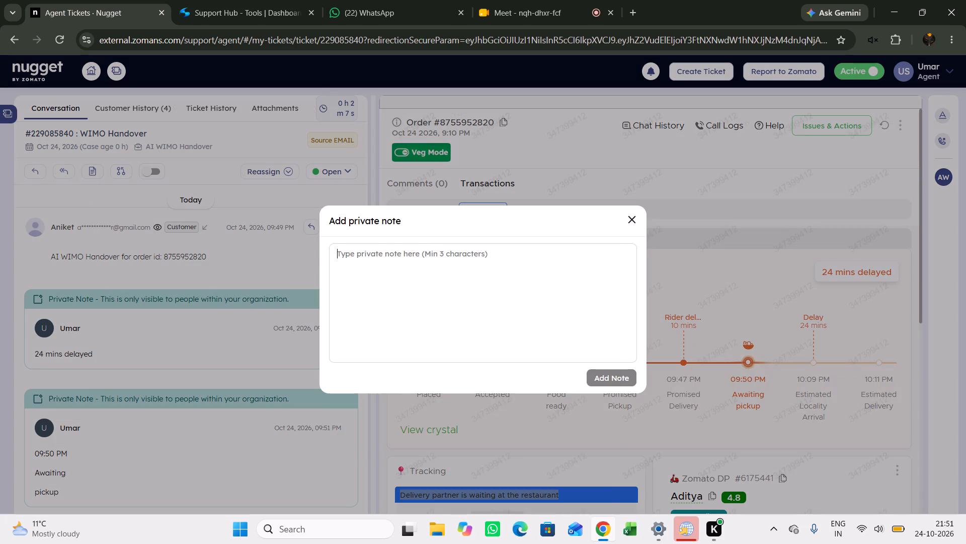
left_click(513, 380)
left_click(612, 368)
scroll(744, 287, "down", 2)
left_click(589, 369)
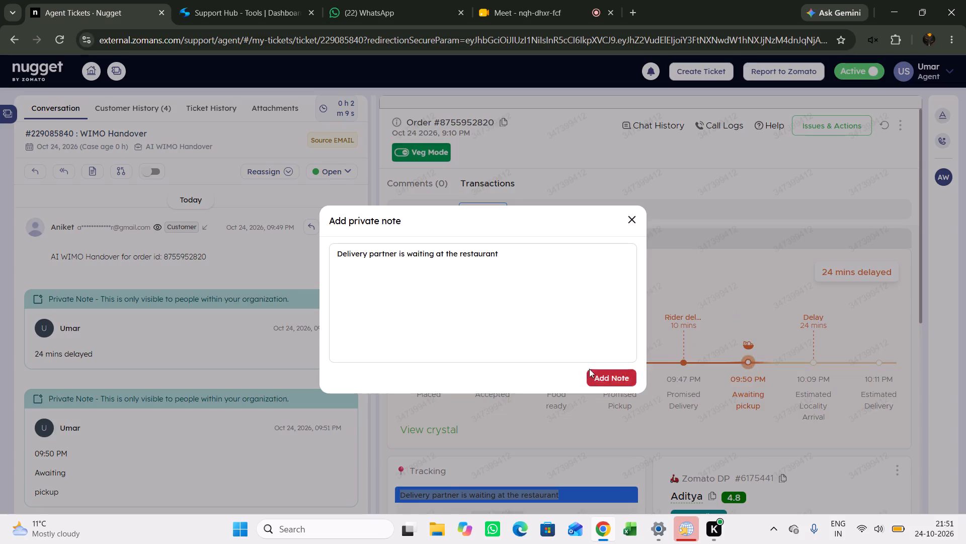
Call the delivery partner on the first number listed in the Zomato DP details.
scroll(754, 273, "down", 2)
left_click(766, 420)
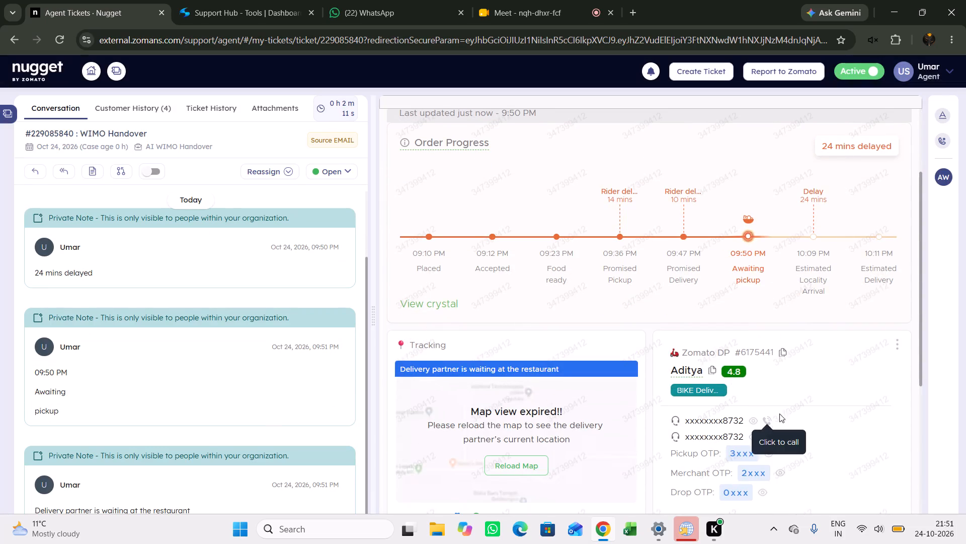
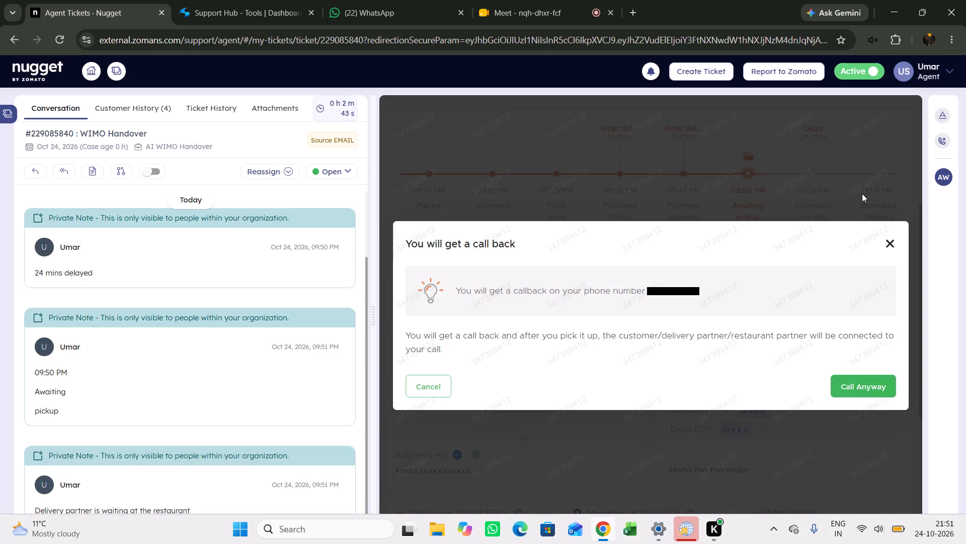
Call the delivery partner again on the first number in the Zomato DP details and close the callback dialog.
left_click(767, 357)
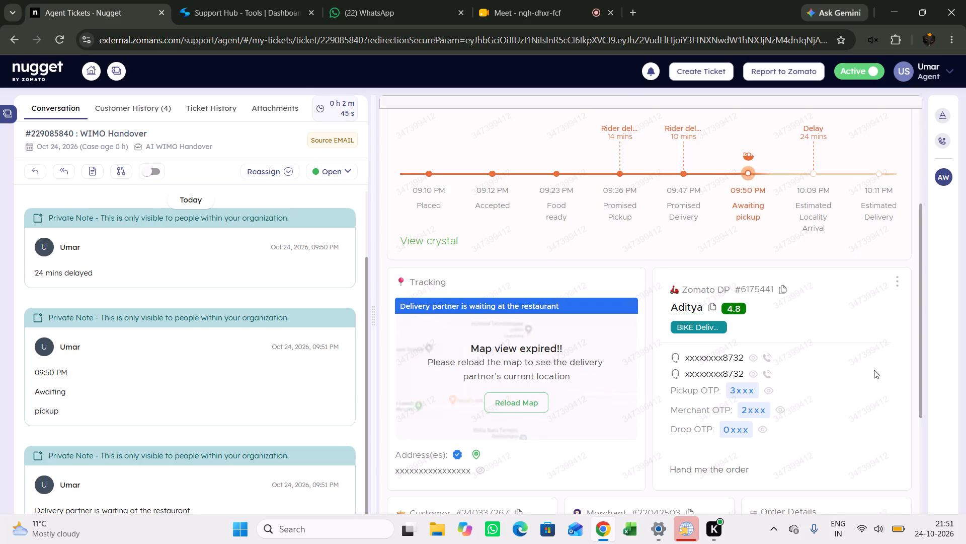
left_click(854, 387)
left_click(816, 173)
Refresh the order details and check the order progress and delay status again.
scroll(854, 271, "up", 6)
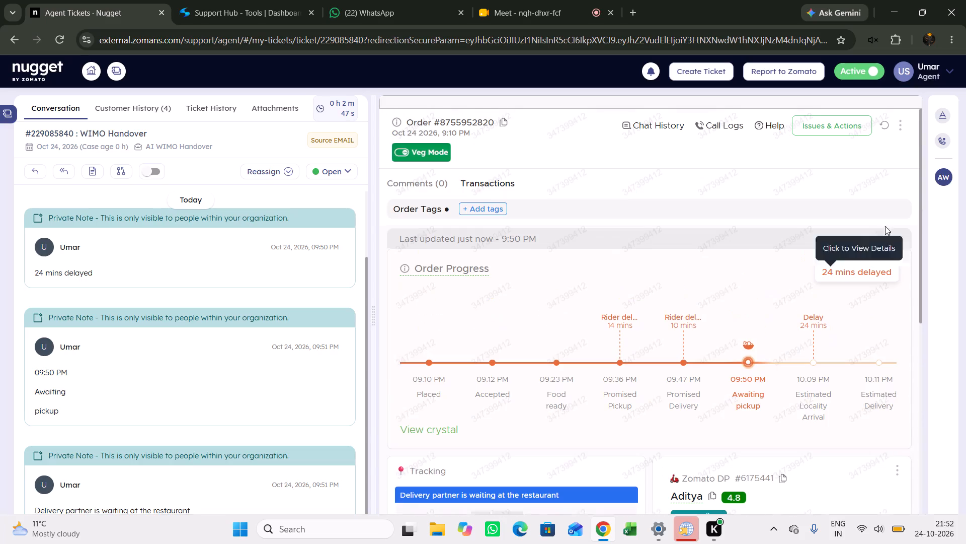
left_click(886, 124)
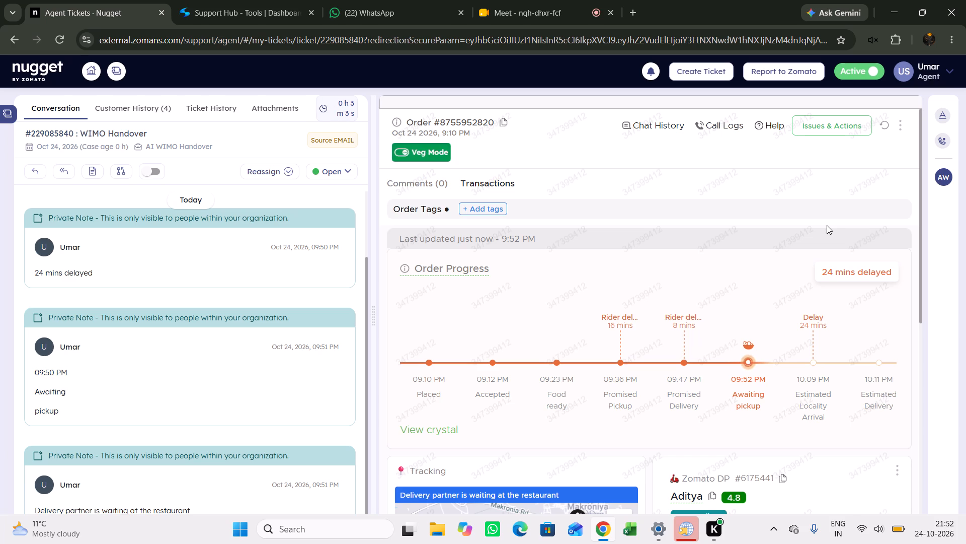
scroll(821, 228, "down", 1)
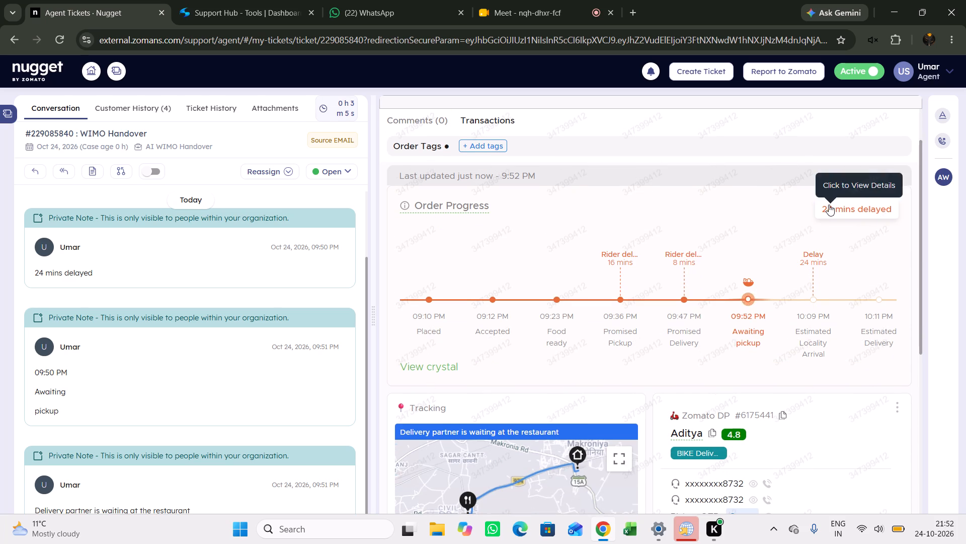
scroll(829, 204, "up", 3)
left_click(883, 127)
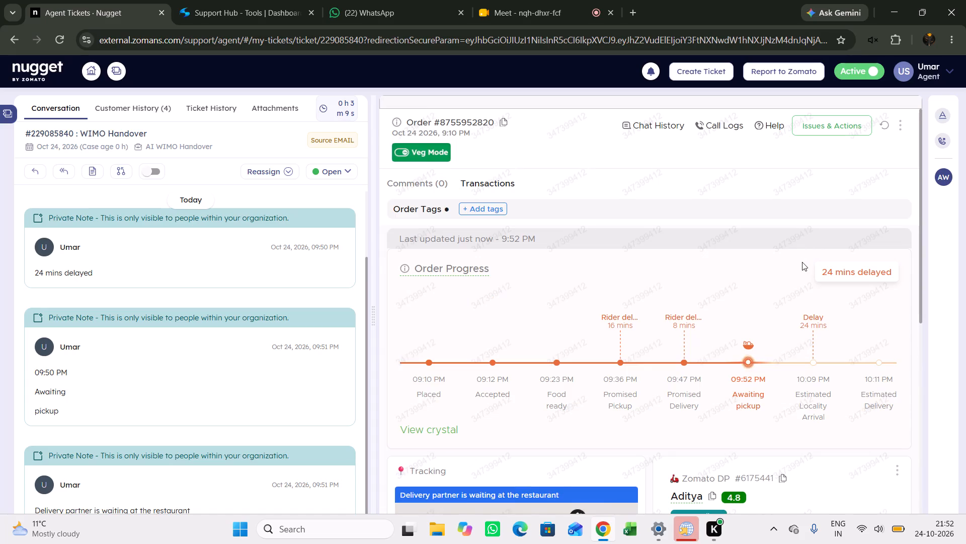
Call the merchant, The Hungry Chef, on the number in the merchant details and close the callback dialog.
scroll(802, 262, "down", 8)
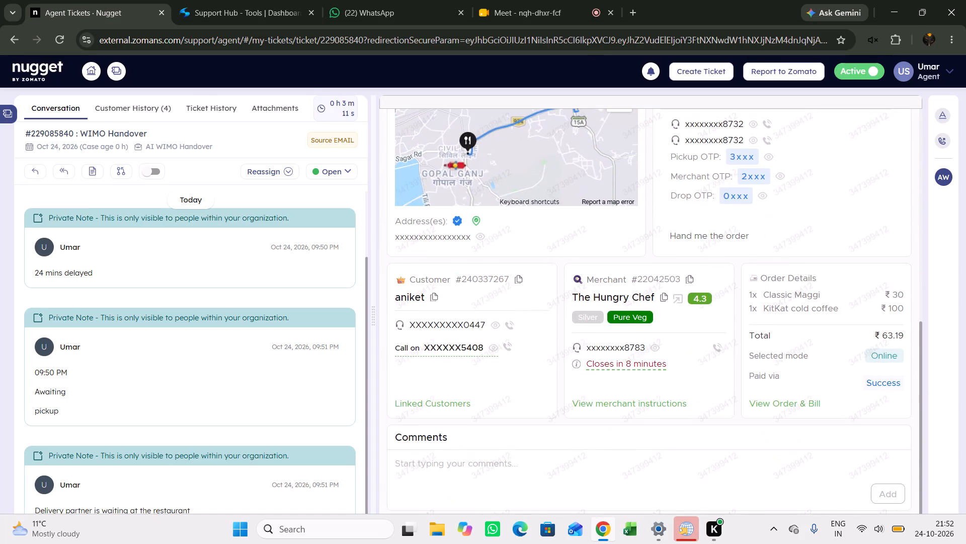
left_click(716, 346)
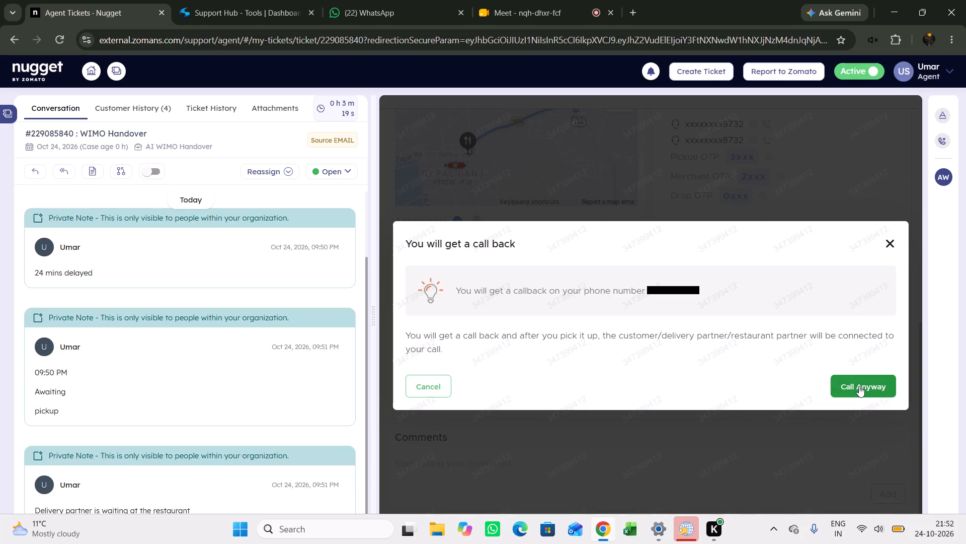
left_click(801, 191)
Refresh the order and review the delivery partner assignment history for earlier assignments.
scroll(813, 258, "up", 4)
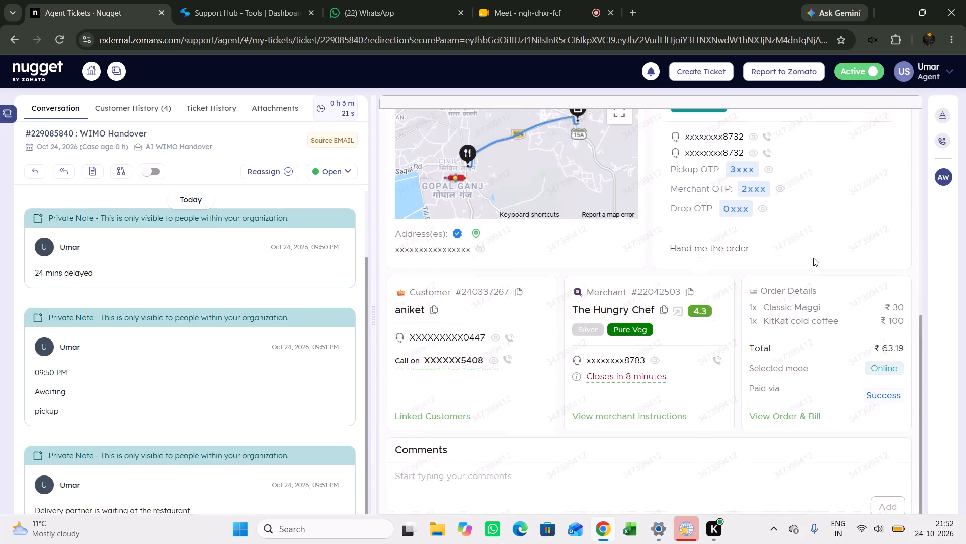
scroll(813, 258, "up", 1)
scroll(880, 135, "up", 4)
left_click(885, 129)
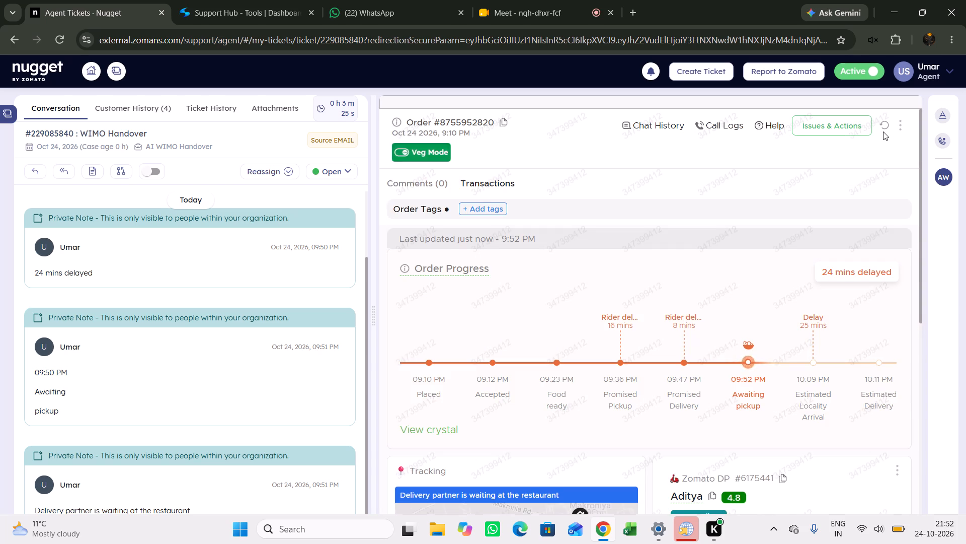
scroll(867, 156, "down", 2)
left_click(895, 343)
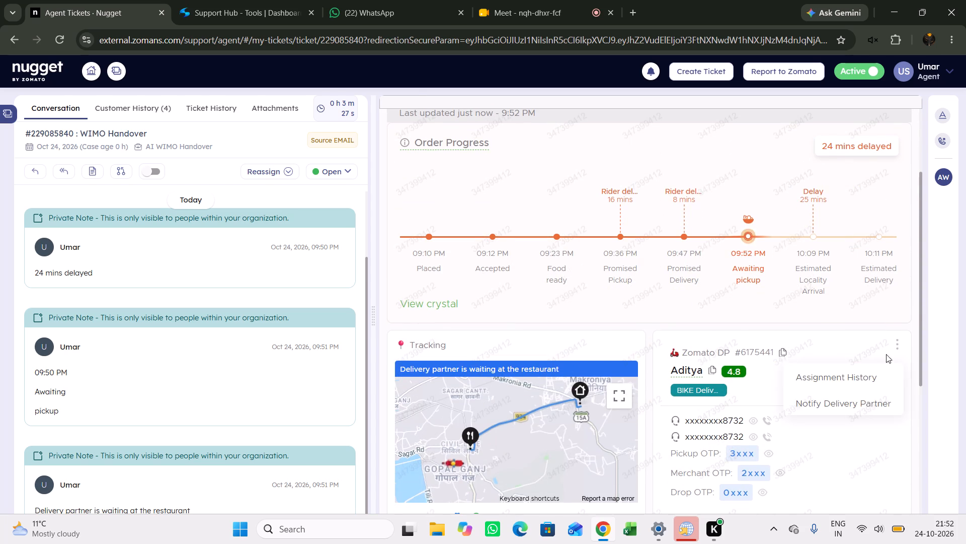
left_click(864, 373)
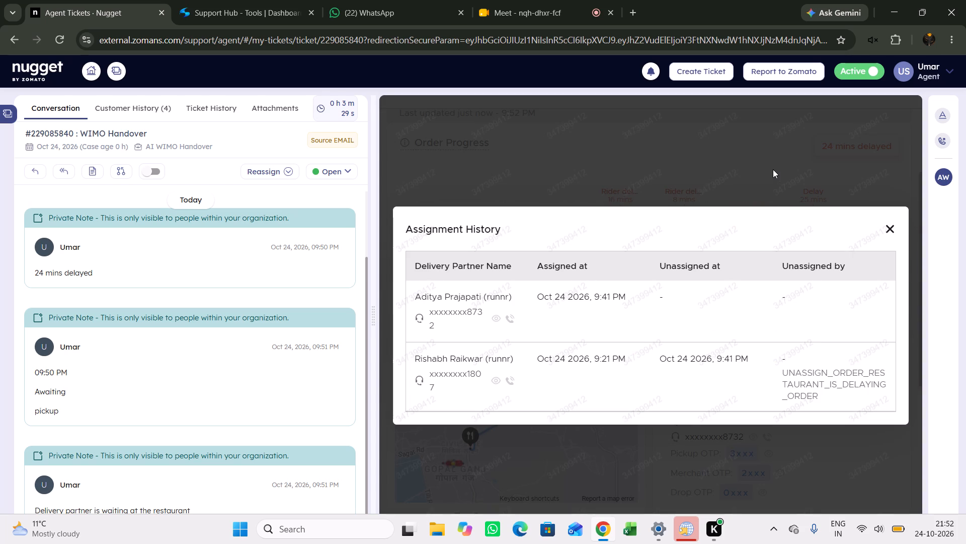
left_click(773, 169)
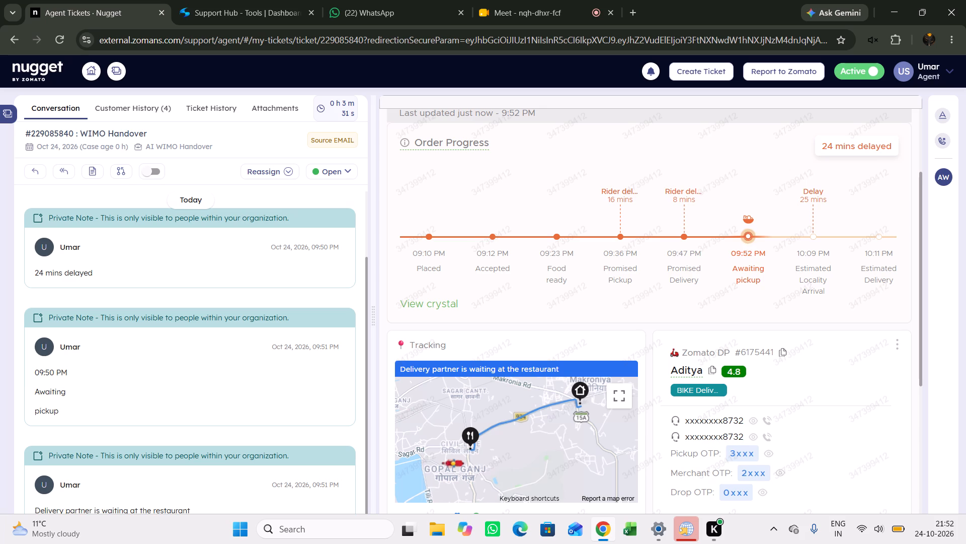
Refresh the order, open its call history, and check the order progress and tracking details.
scroll(814, 270, "up", 4)
left_click(880, 127)
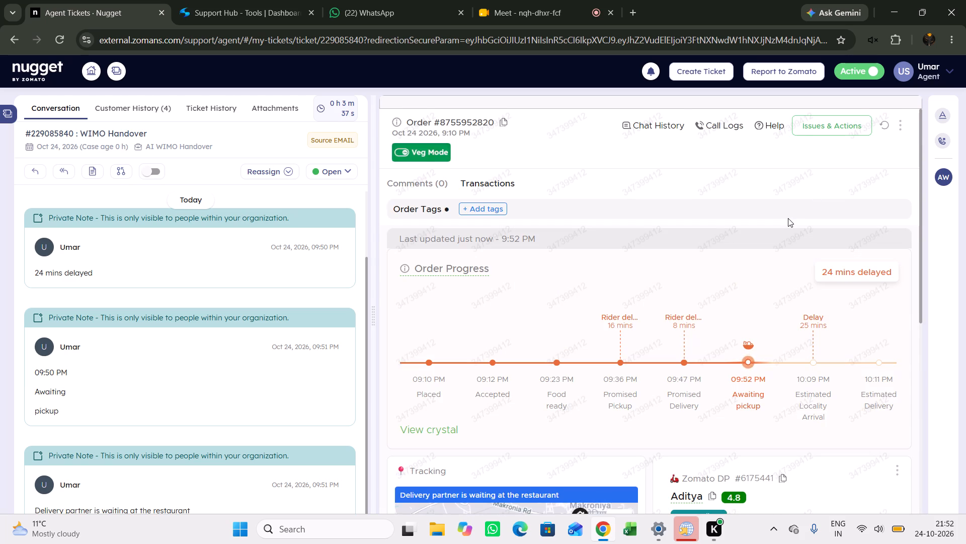
left_click(720, 129)
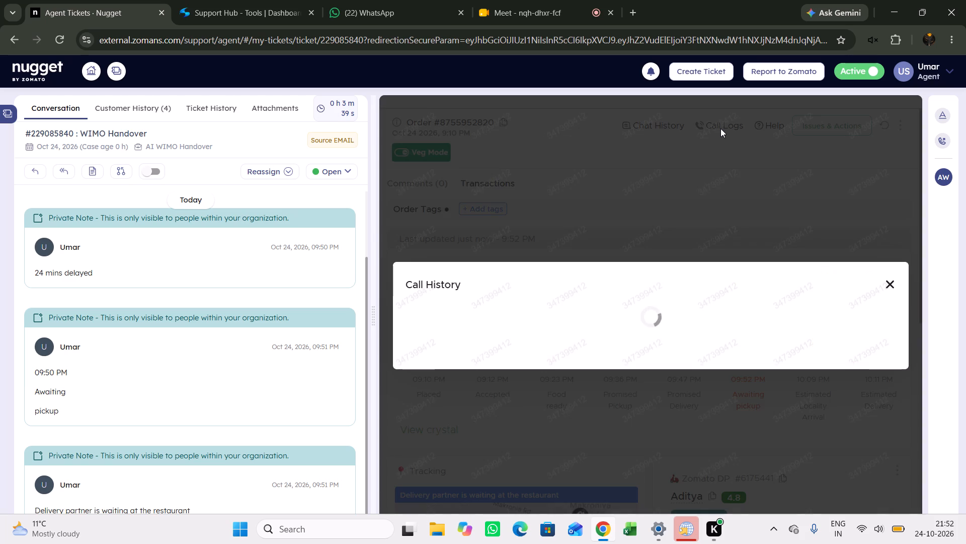
left_click(720, 128)
scroll(764, 242, "down", 4)
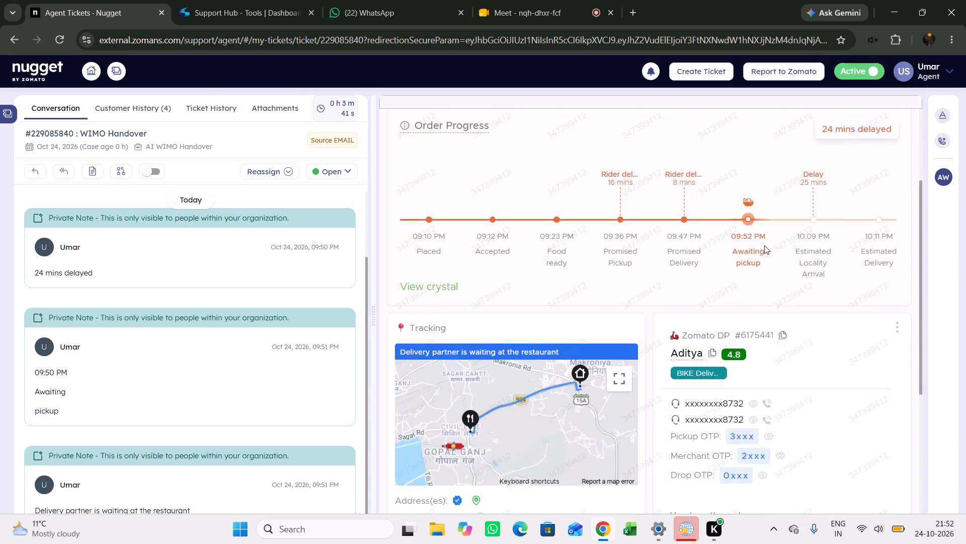
scroll(762, 244, "up", 4)
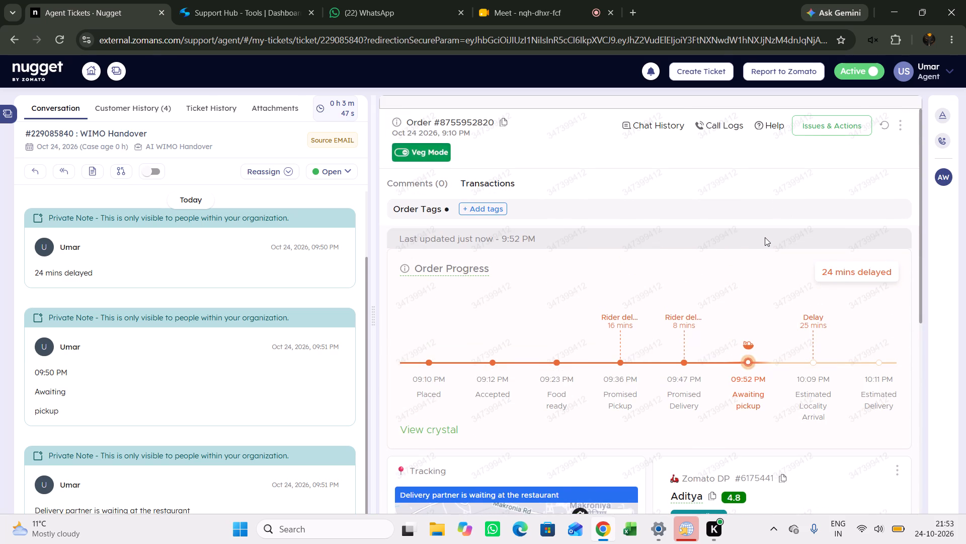
scroll(765, 237, "down", 4)
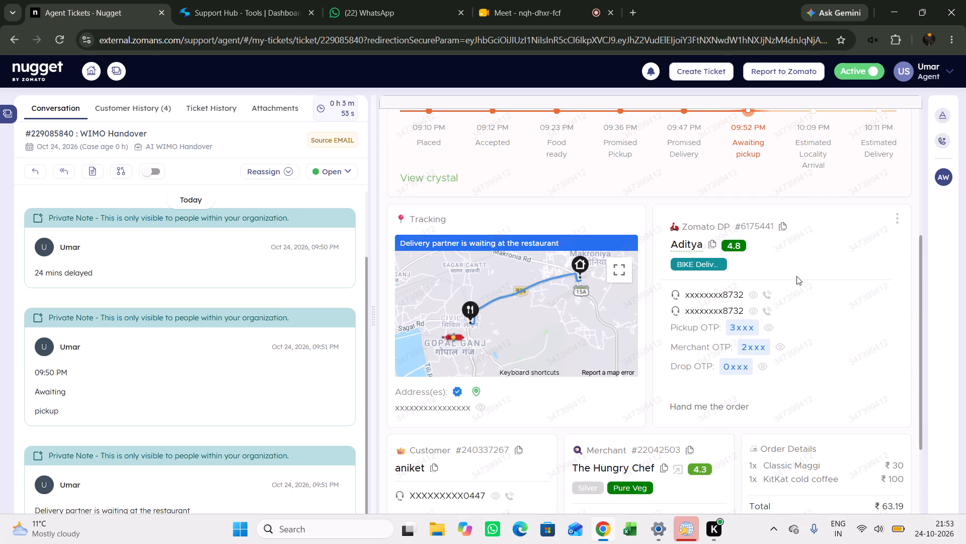
scroll(796, 276, "up", 5)
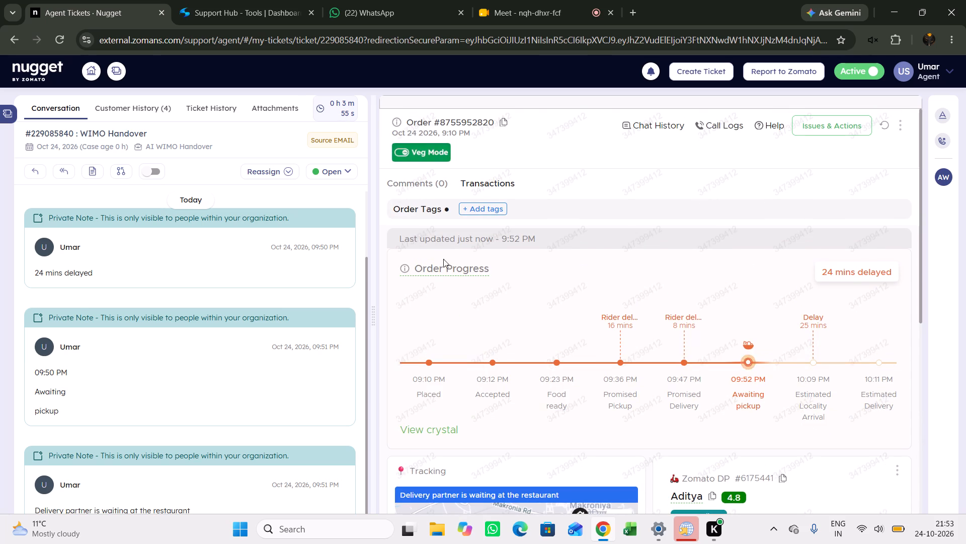
Add a private note to the ticket reading "mx connected".
left_click(92, 173)
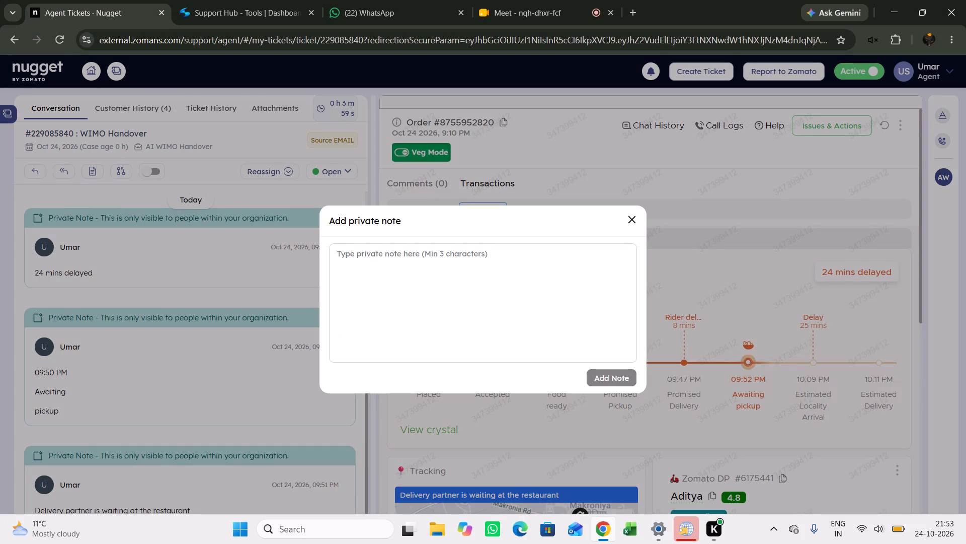
key("m")
type("x")
key("space")
key("c")
key("o")
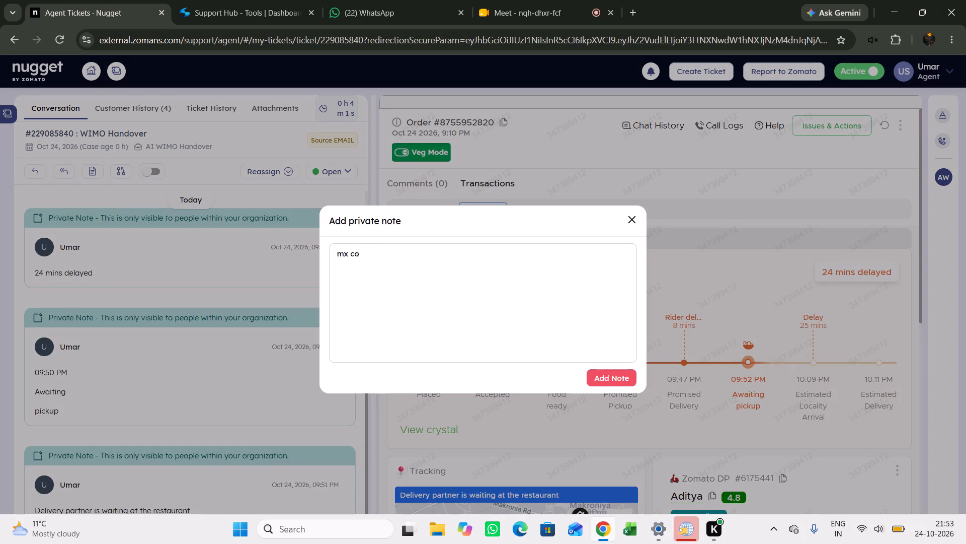
type("nn")
type("ecte")
key("d")
left_click(594, 371)
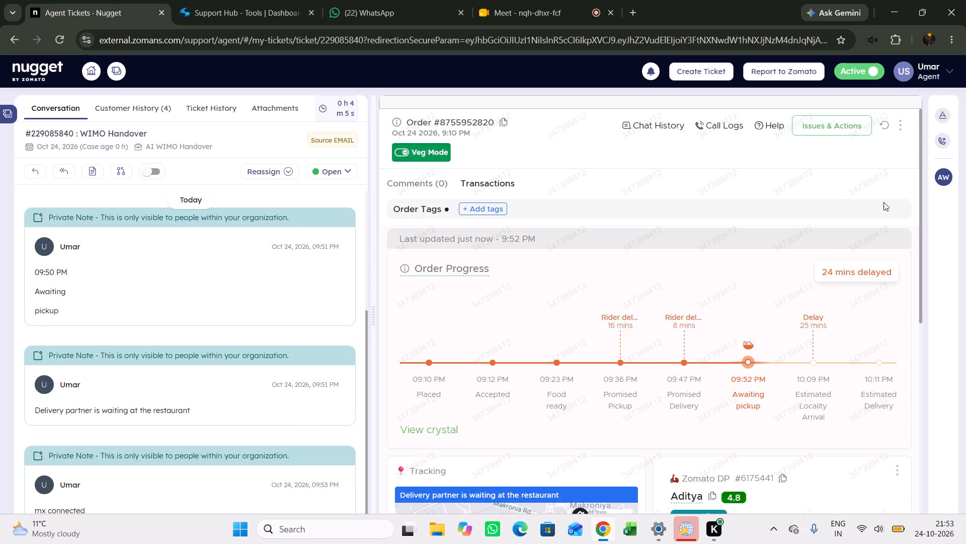
Review the delivery partner assignment history again for the reassignment details.
scroll(878, 215, "down", 1)
left_click(900, 403)
left_click(859, 441)
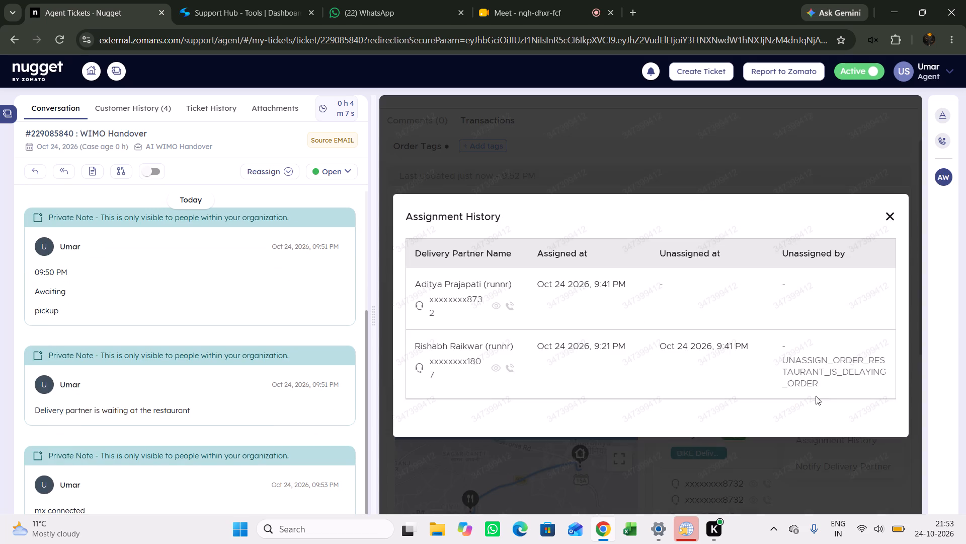
left_click(731, 175)
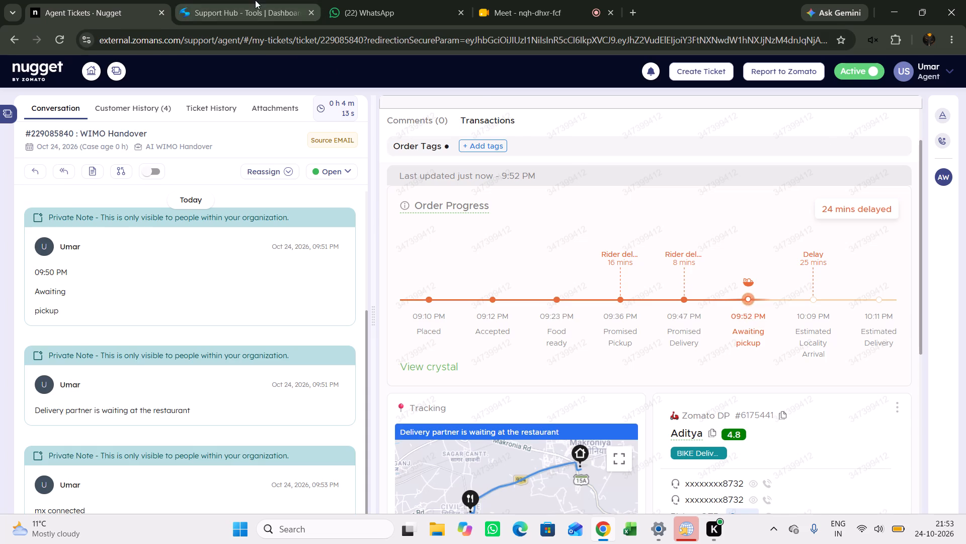
In Support Hub, filter the templates by transfer_order and copy the one about the previous delivery partner's reassignment due to vehicle issue.
left_click(255, 0)
left_click(228, 221)
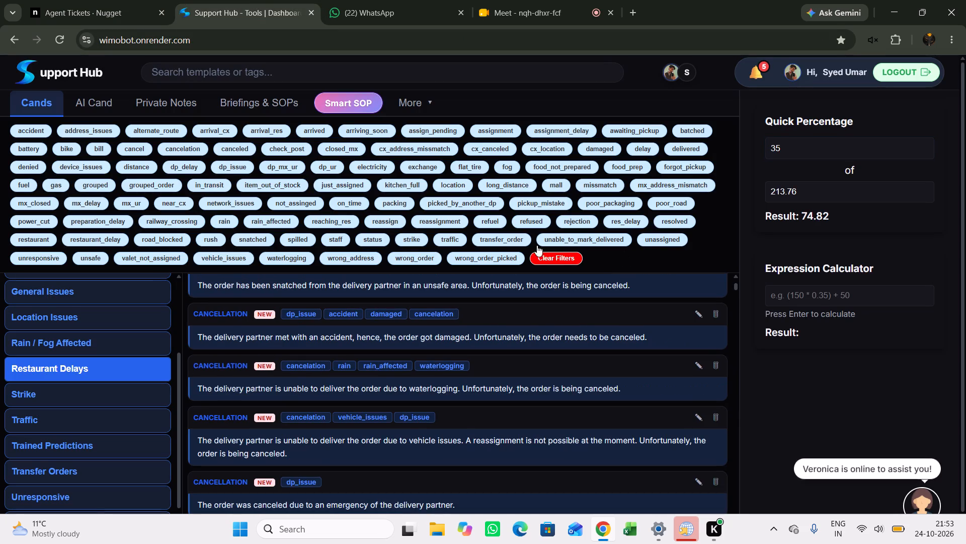
left_click(526, 238)
scroll(416, 400, "up", 15)
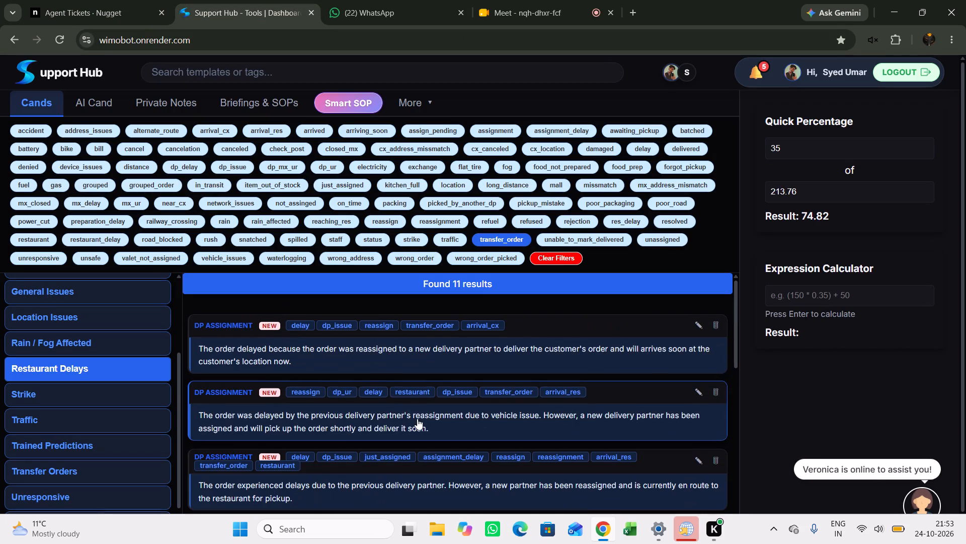
left_click(418, 419)
Back in the ticket, open its properties, set the property above Next Action to Yes, and choose the Action and Lifeline Action.
left_click(130, 0)
left_click(944, 110)
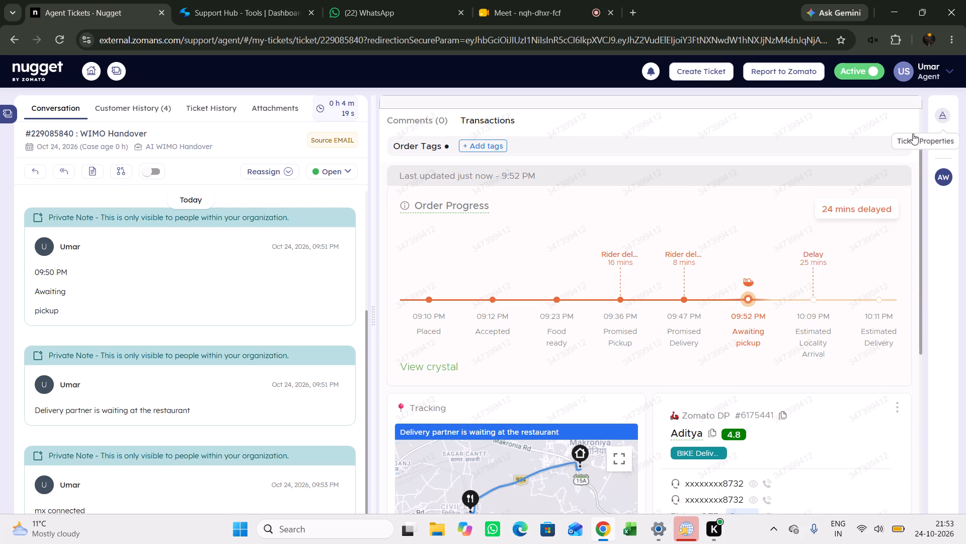
left_click(784, 318)
left_click(773, 341)
scroll(803, 200, "down", 3)
left_click(789, 213)
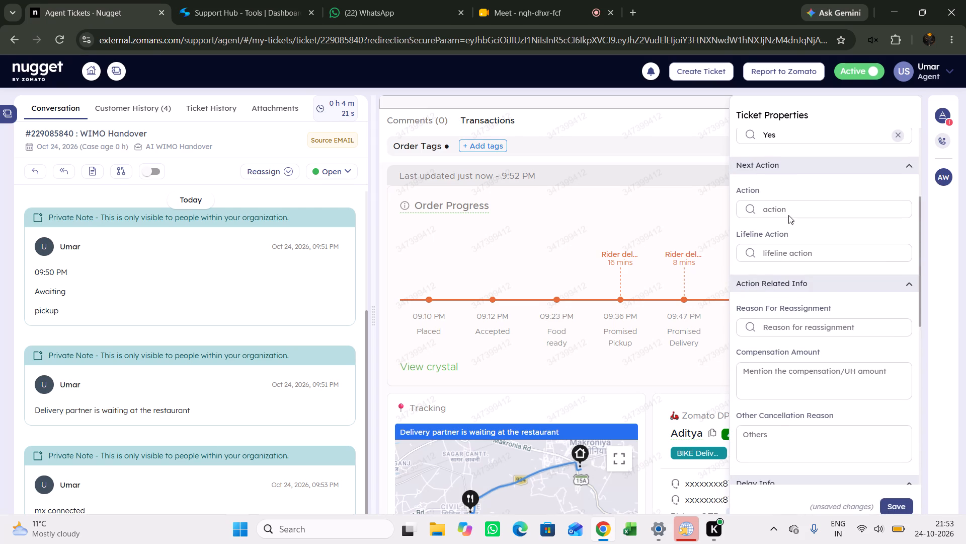
left_click(784, 227)
left_click(784, 259)
left_click(780, 267)
Set Are Properties Filled to Yes, Order Status Expected Time to Arrival at res, and Expected Time to 5.
scroll(780, 269, "down", 9)
left_click(820, 295)
left_click(814, 306)
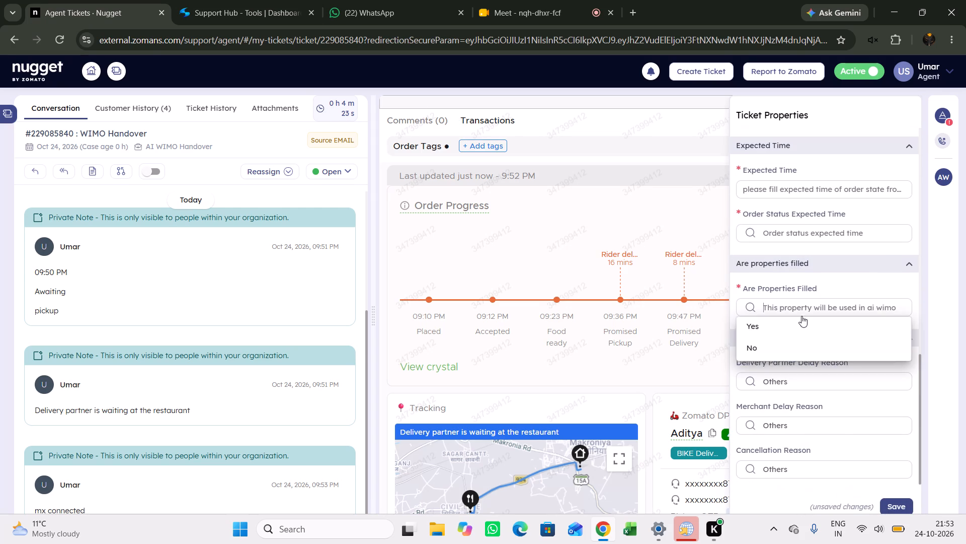
left_click(798, 319)
left_click(821, 231)
left_click(797, 278)
left_click(817, 195)
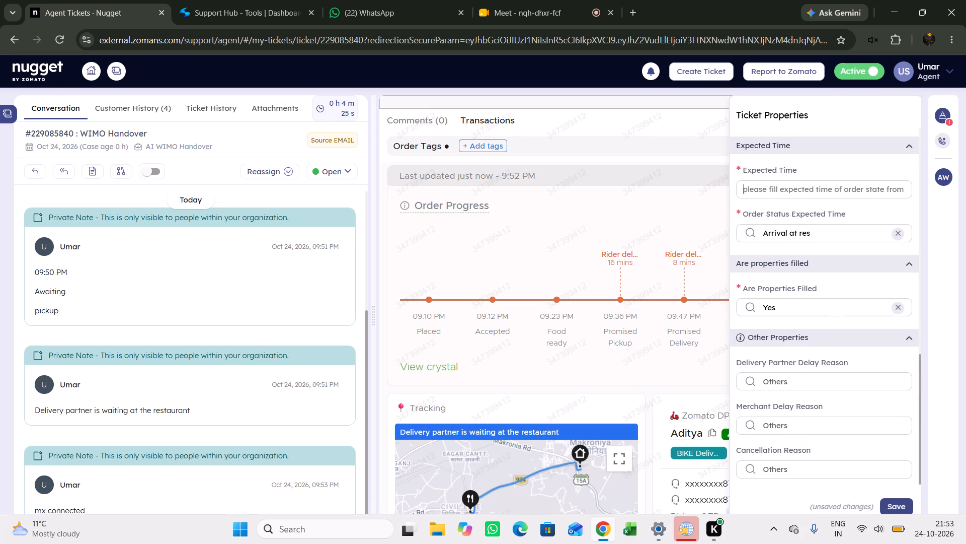
key("5")
Paste the copied template into Other Delay Reason, replacing the text after "a new delivery partner" with "is unresponsive and will pick up the order soon.".
scroll(828, 330, "up", 2)
left_click(794, 227)
key("ctrl+v")
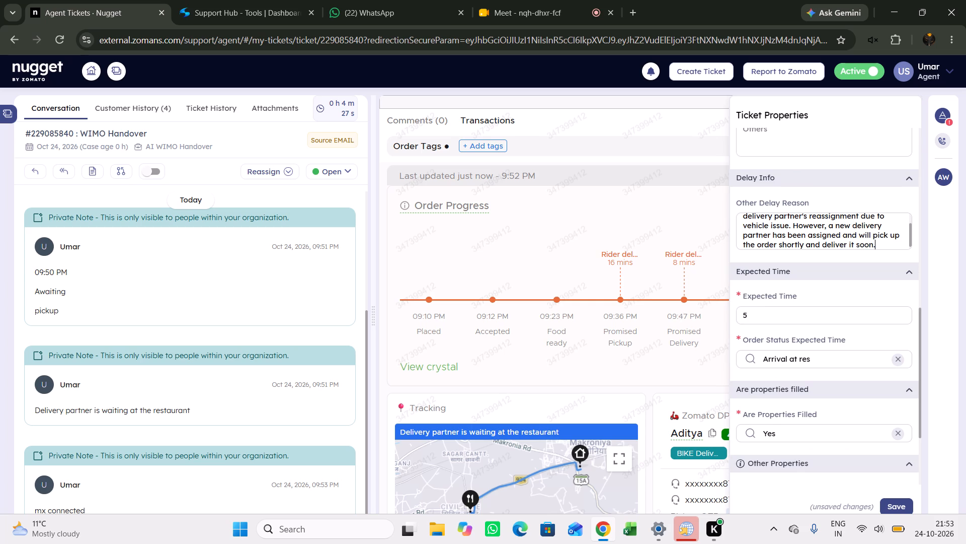
left_click_drag(773, 234, 948, 257)
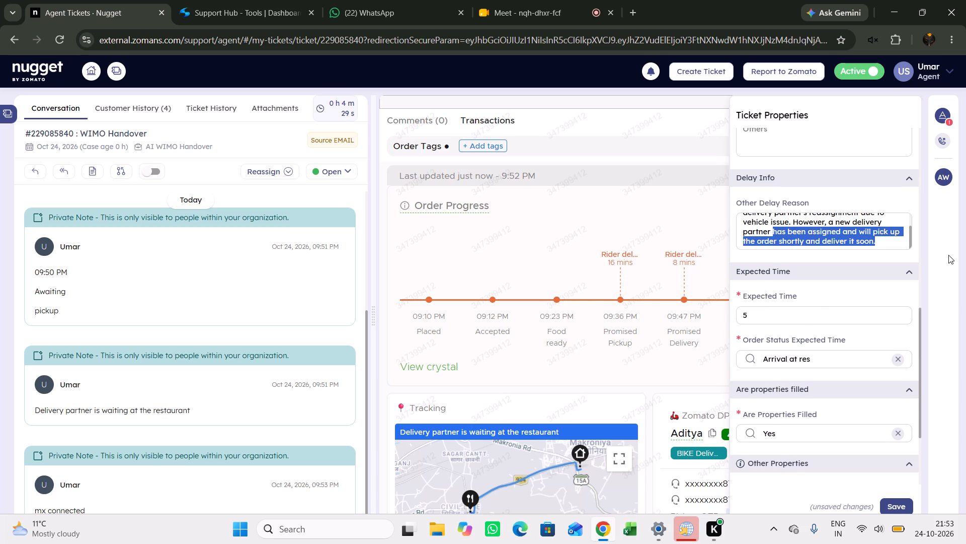
key("BackSpace")
type("is unresponsie")
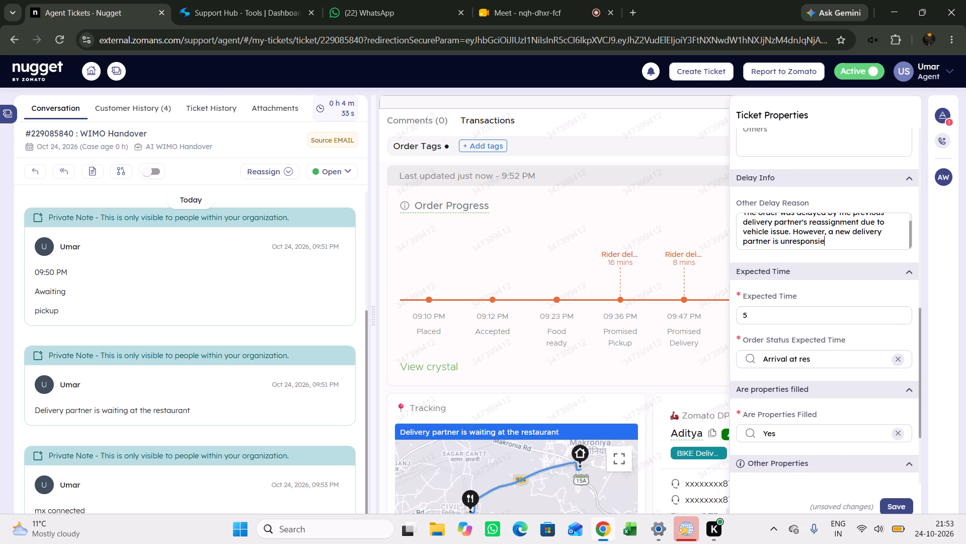
key("BackSpace")
type("ve and")
key("space")
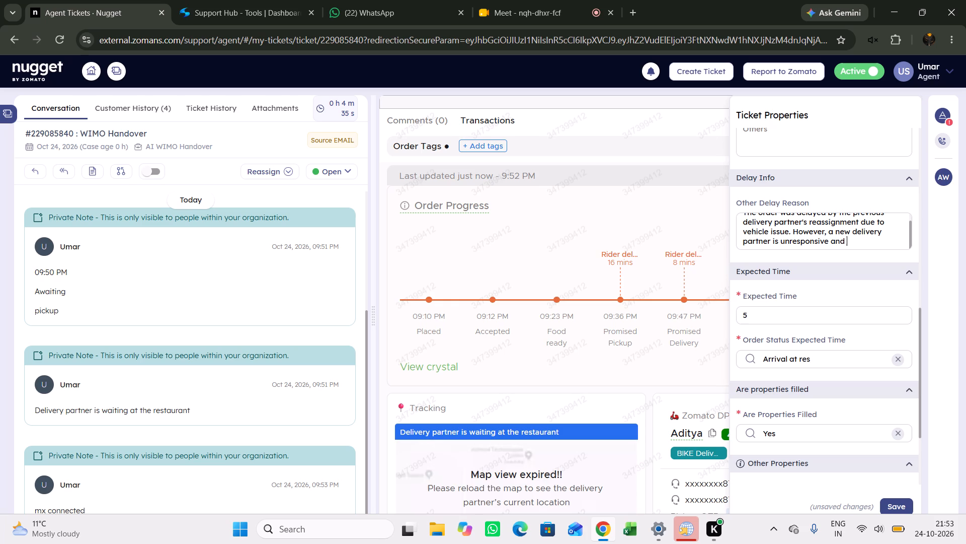
type("will pick up the order soon.")
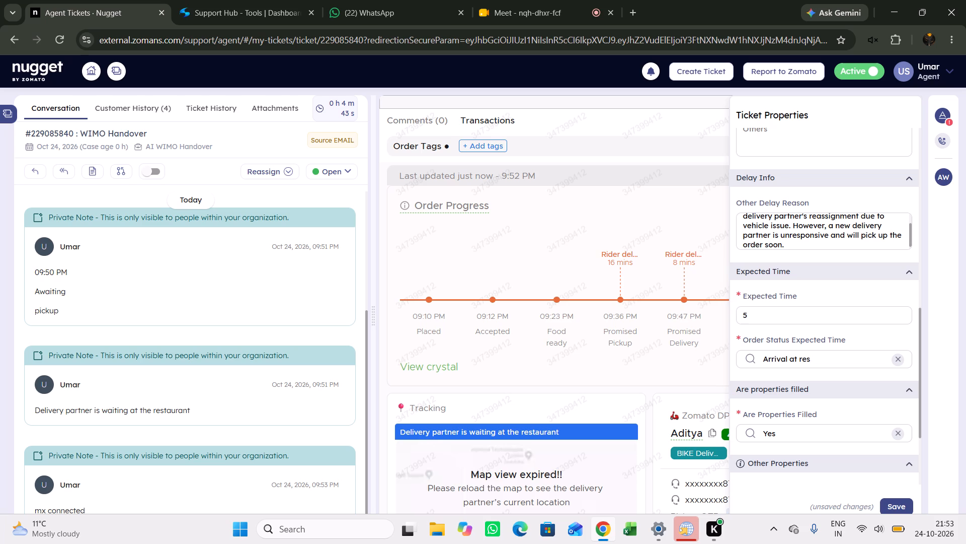
In Other Delay Reason, change the cause of the previous delivery partner's reassignment to "restaurant delay" and save the ticket properties.
left_click_drag(789, 227, 725, 226)
key("BackSpace")
type("restaurant dela")
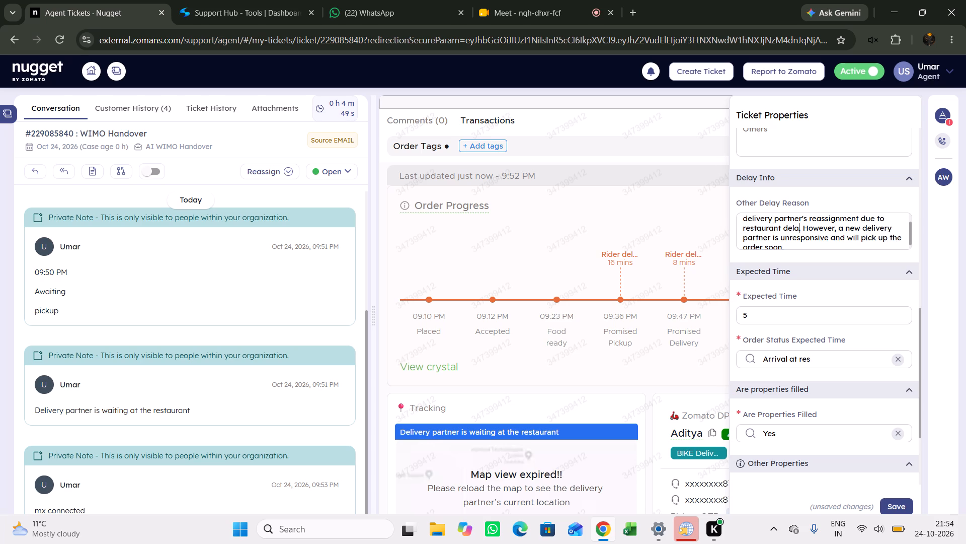
key("y")
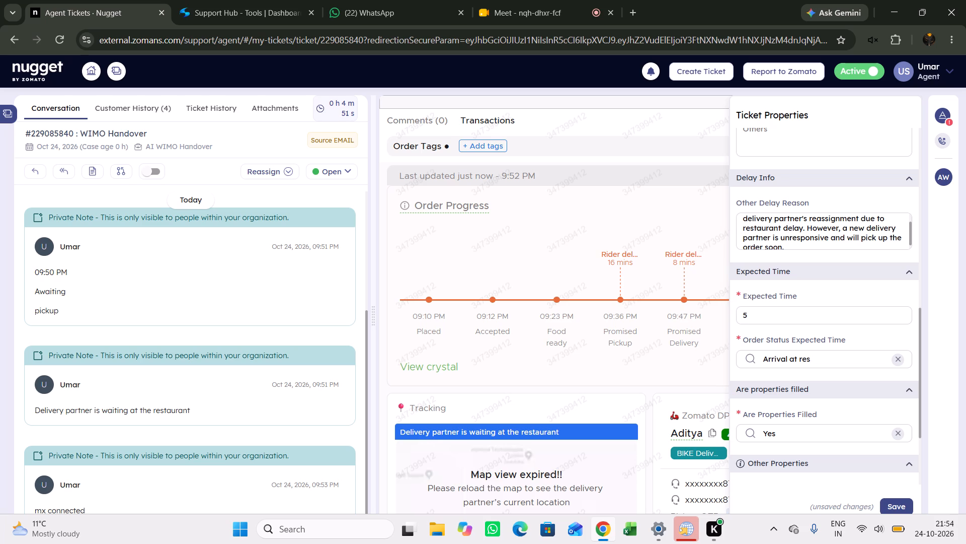
scroll(806, 304, "up", 6)
scroll(814, 299, "down", 9)
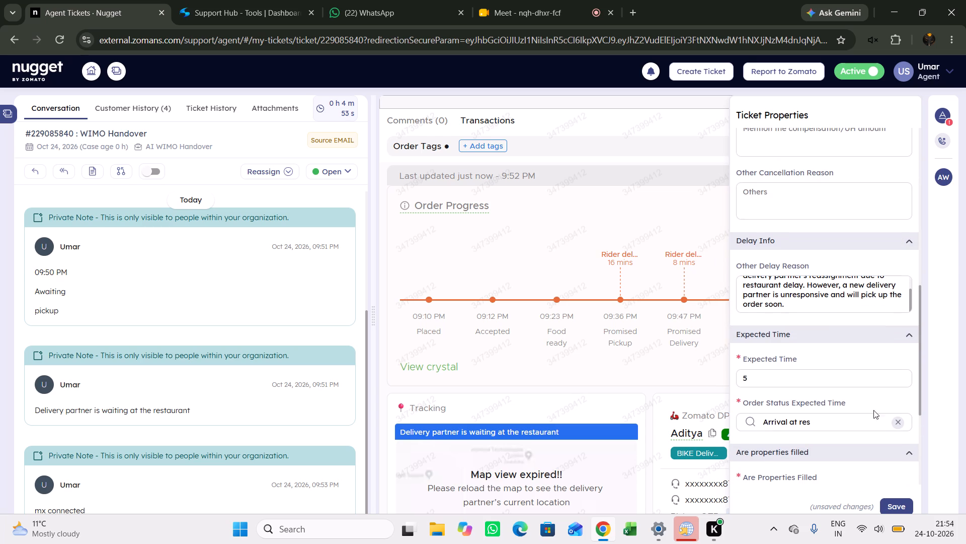
left_click(895, 509)
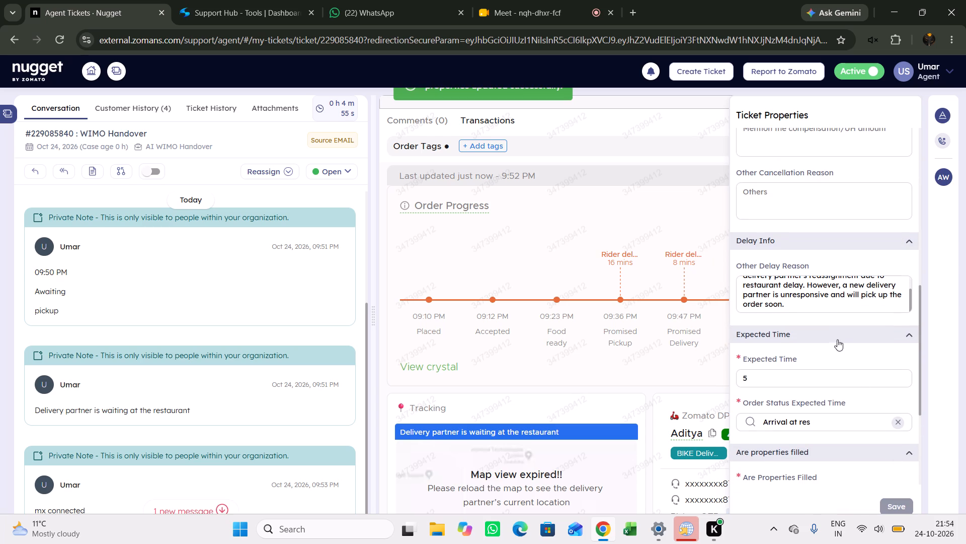
scroll(843, 352, "down", 4)
scroll(144, 320, "up", 6)
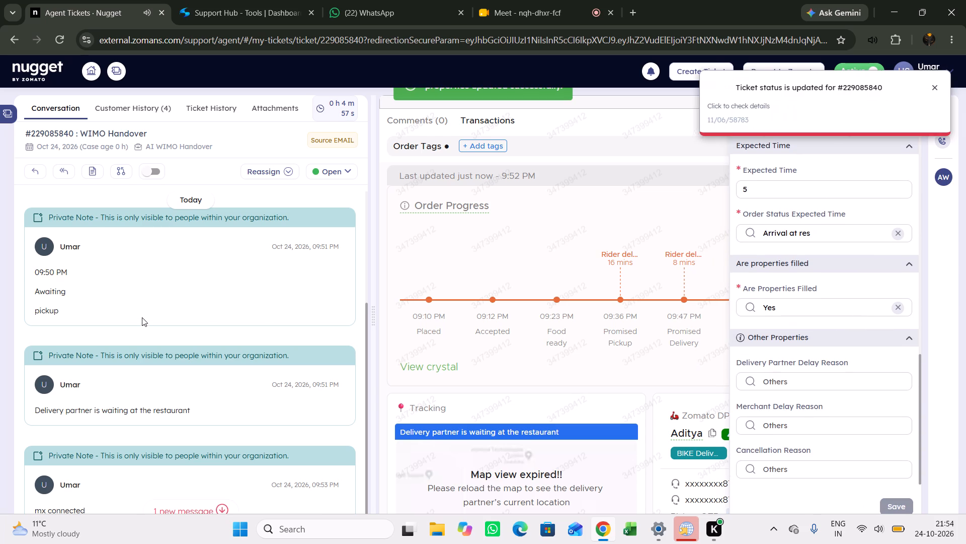
left_click(440, 429)
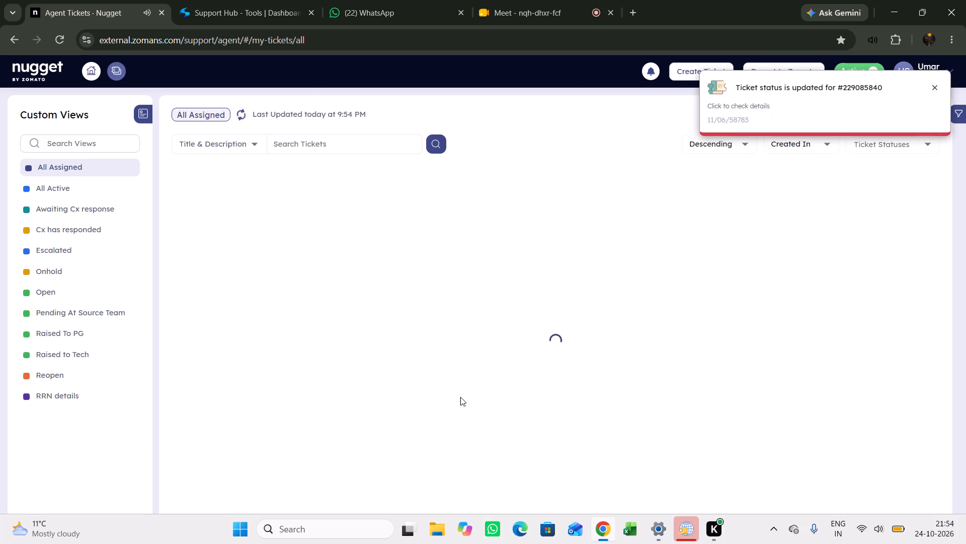
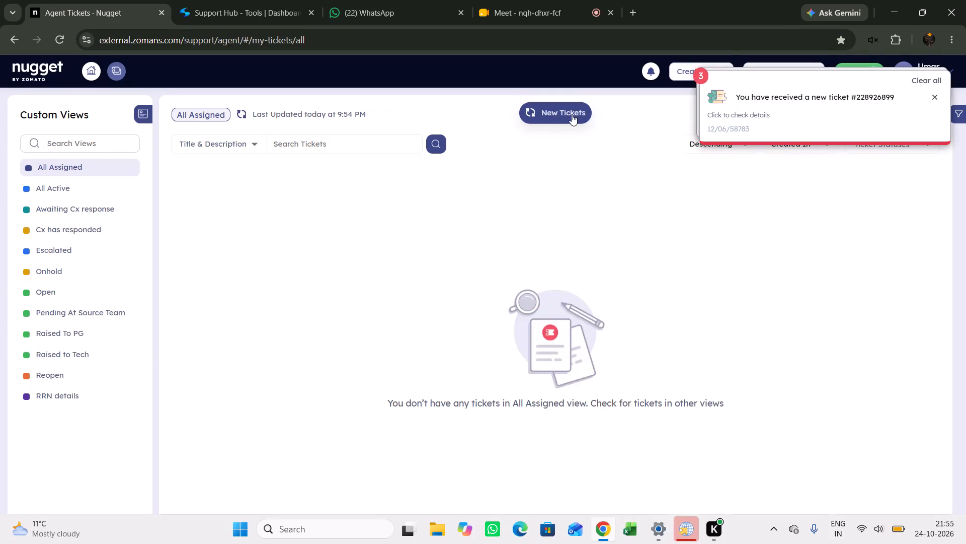
Fetch new tickets, open the newly received WIMO Handover ticket and show its order details.
left_click(572, 114)
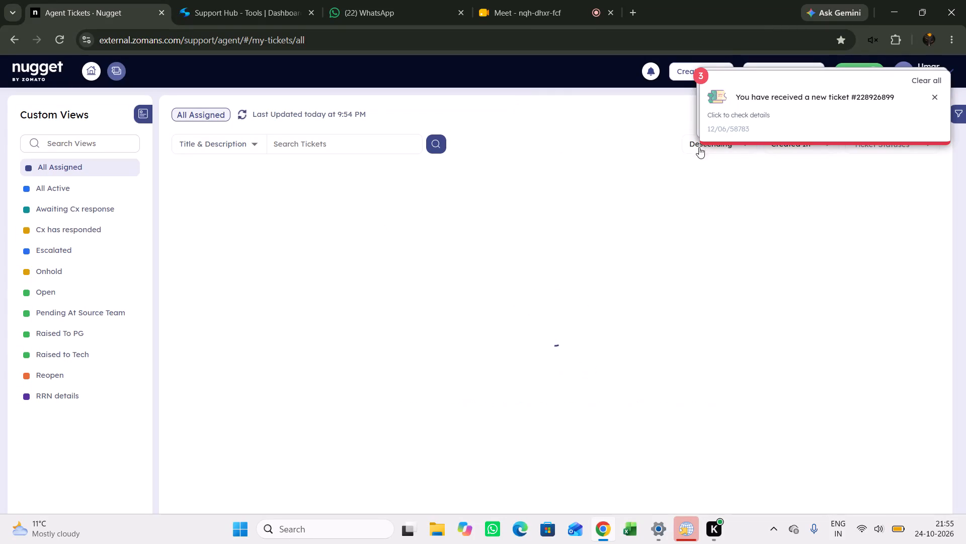
left_click(666, 200)
left_click(849, 190)
left_click(925, 86)
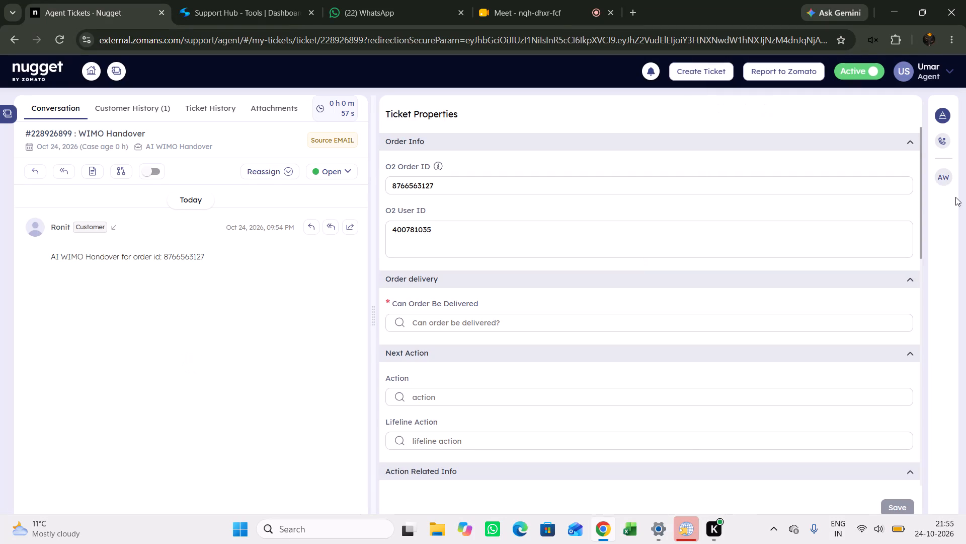
left_click(939, 183)
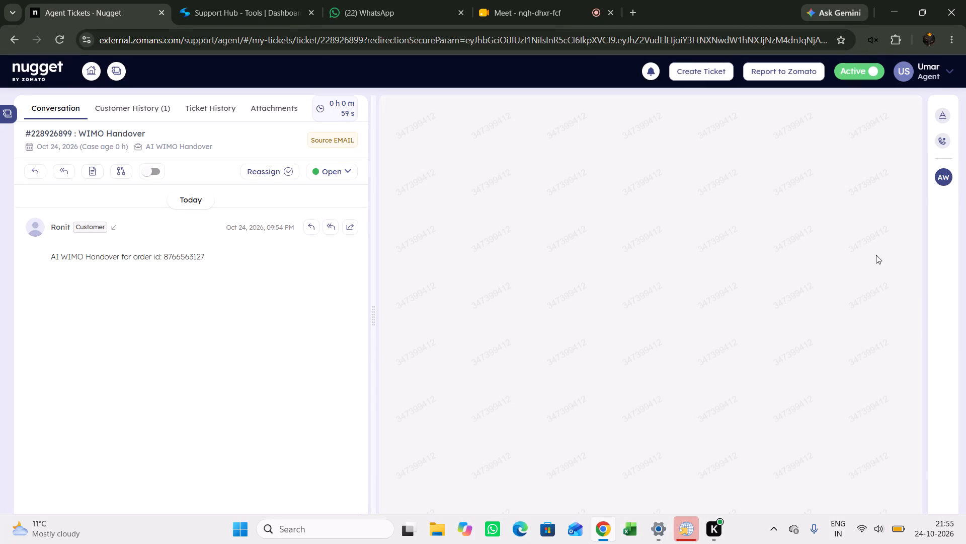
Copy the delay status from the order progress and add it as a private note reading "5 mins delayed".
left_click_drag(804, 247, 826, 246)
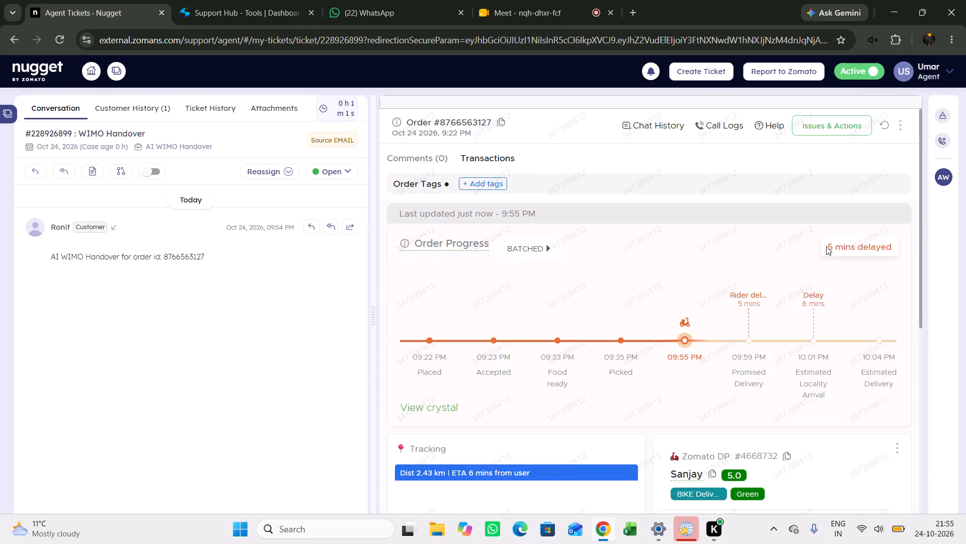
left_click_drag(826, 246, 909, 246)
right_click(854, 246)
left_click(717, 263)
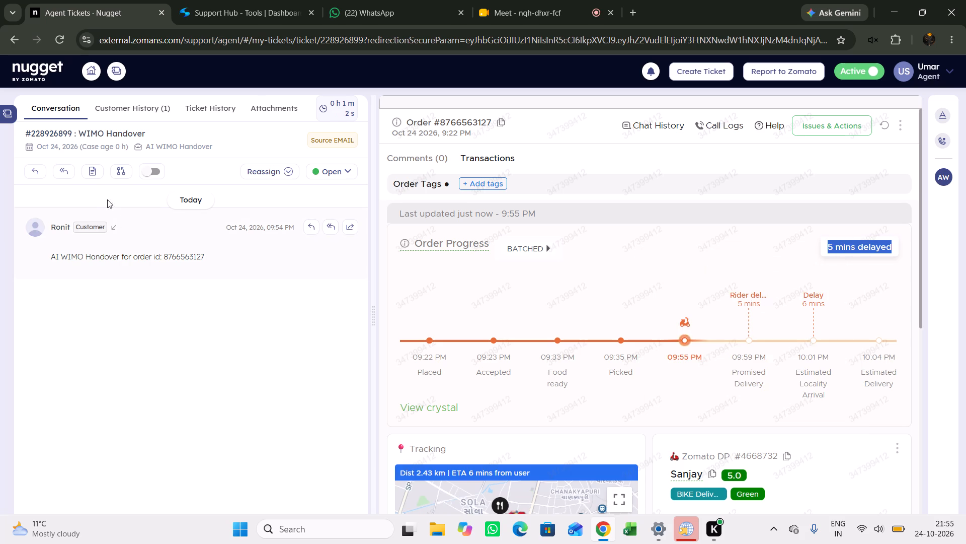
left_click(94, 173)
right_click(415, 265)
left_click(491, 365)
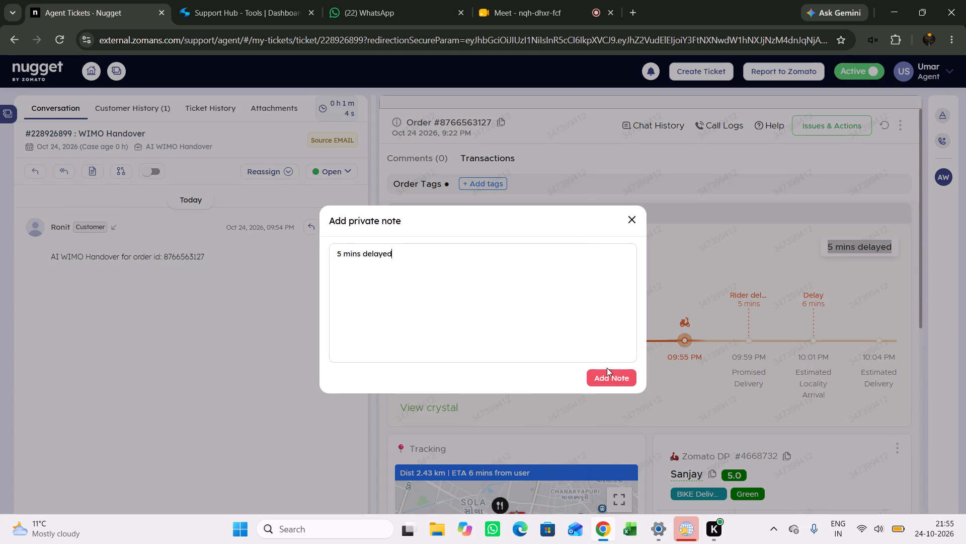
left_click(616, 369)
Copy the pickup time from the order timeline and add it as a private note reading "09:35 PM Picked".
left_click_drag(594, 360, 645, 379)
right_click(623, 362)
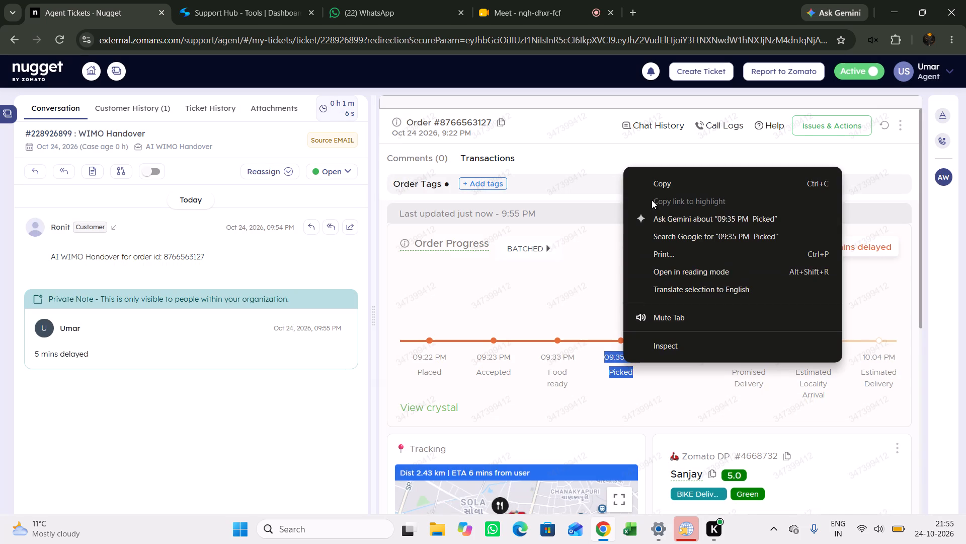
left_click(663, 184)
left_click(94, 167)
right_click(469, 276)
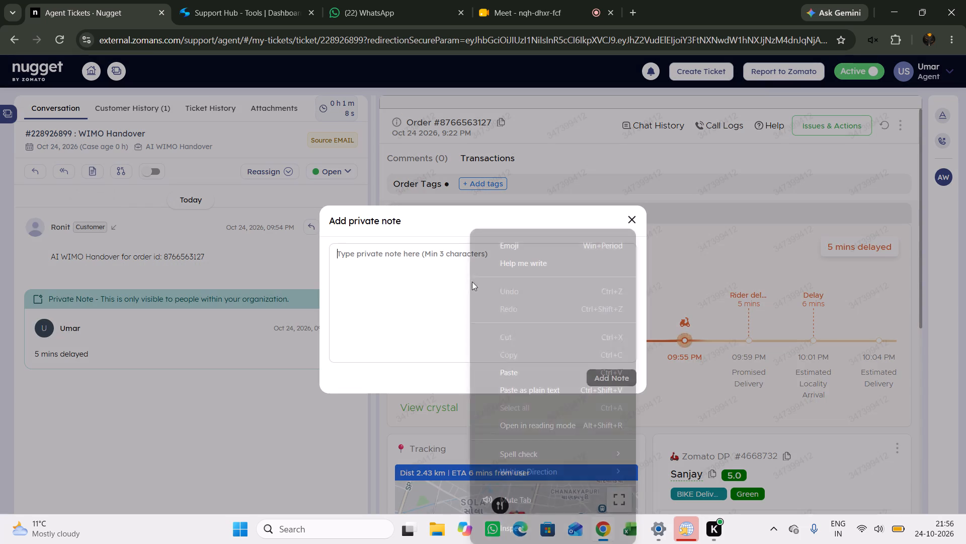
left_click_drag(534, 360, 545, 374)
left_click(595, 373)
Copy the tracking line and add it as a private note reading "Dist 2.43 km | ETA 6 mins from user".
left_click_drag(557, 460, 378, 460)
right_click(408, 472)
left_click(451, 291)
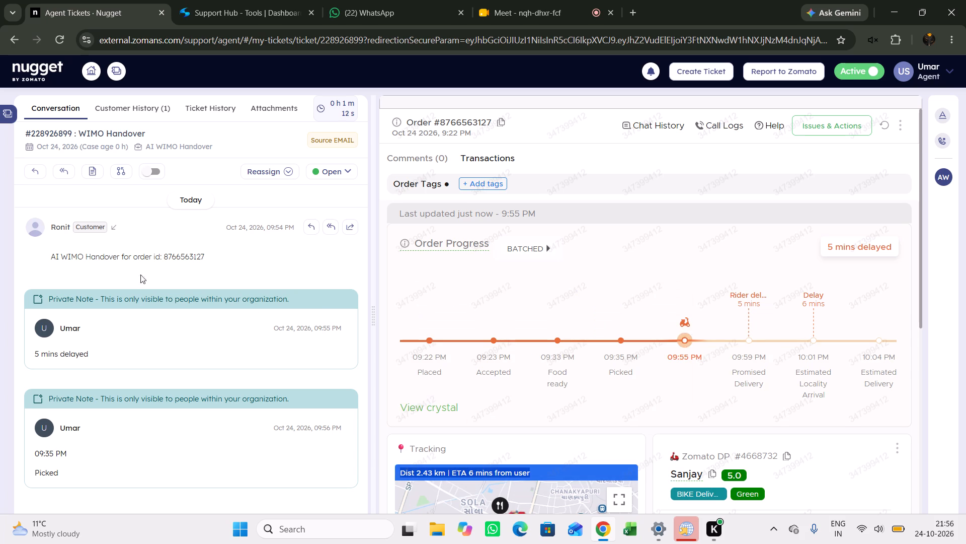
left_click(90, 177)
right_click(538, 297)
left_click(569, 357)
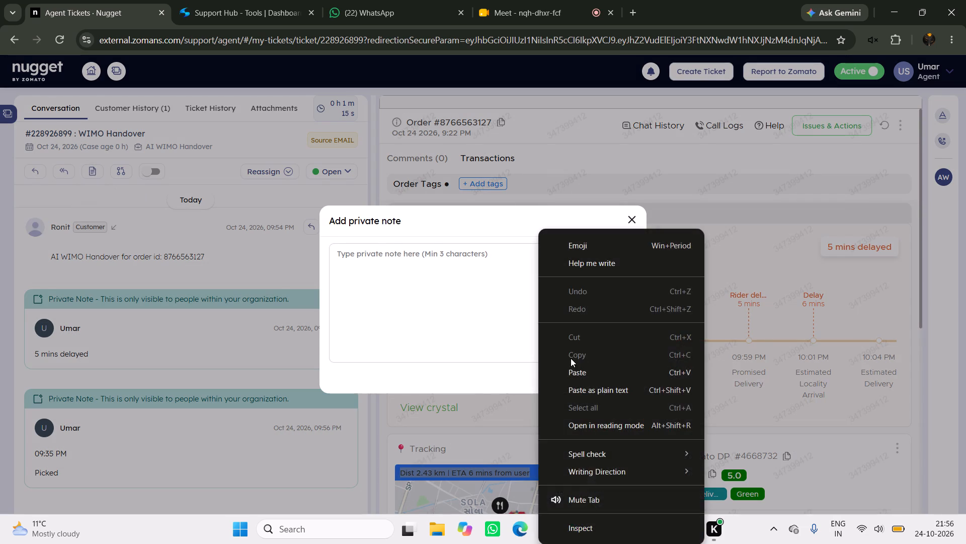
left_click(585, 364)
left_click(620, 370)
Request a callback to the delivery partner's first listed phone number.
scroll(731, 306, "down", 3)
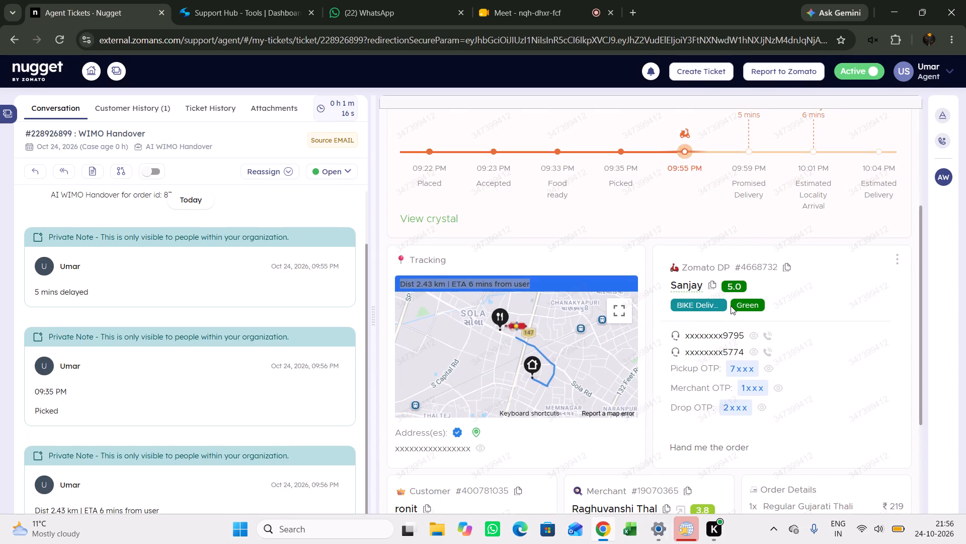
left_click(769, 336)
left_click(856, 385)
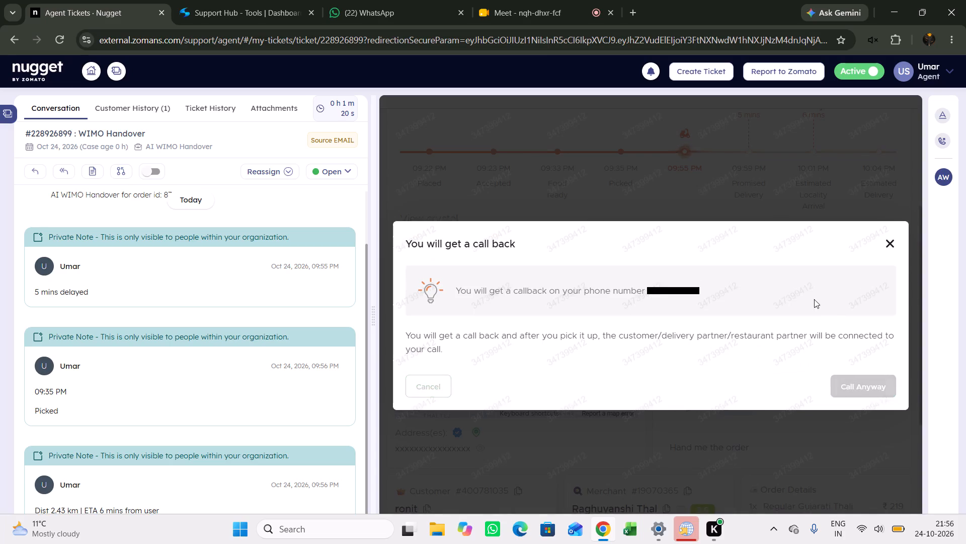
Check the batched order details for this order's drop sequence and restaurant.
scroll(811, 299, "up", 3)
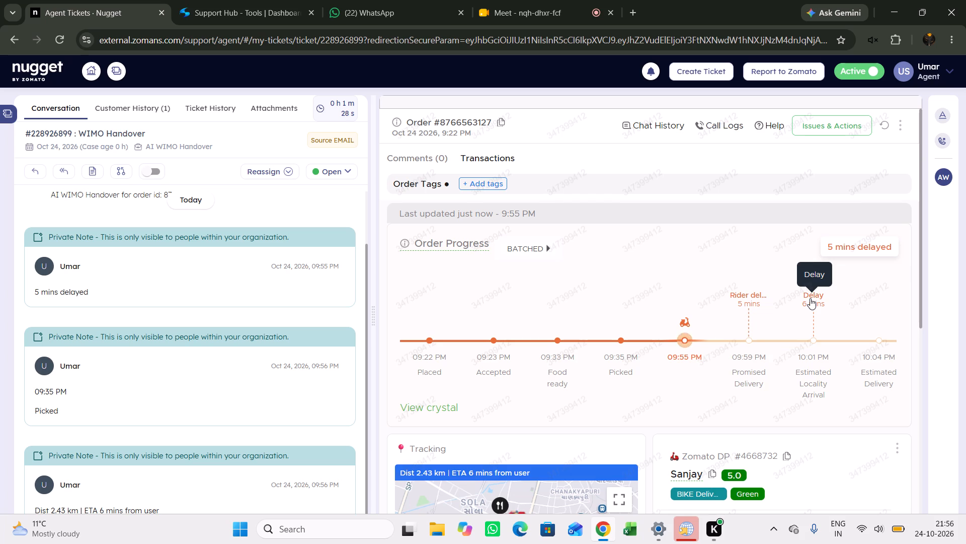
left_click(547, 251)
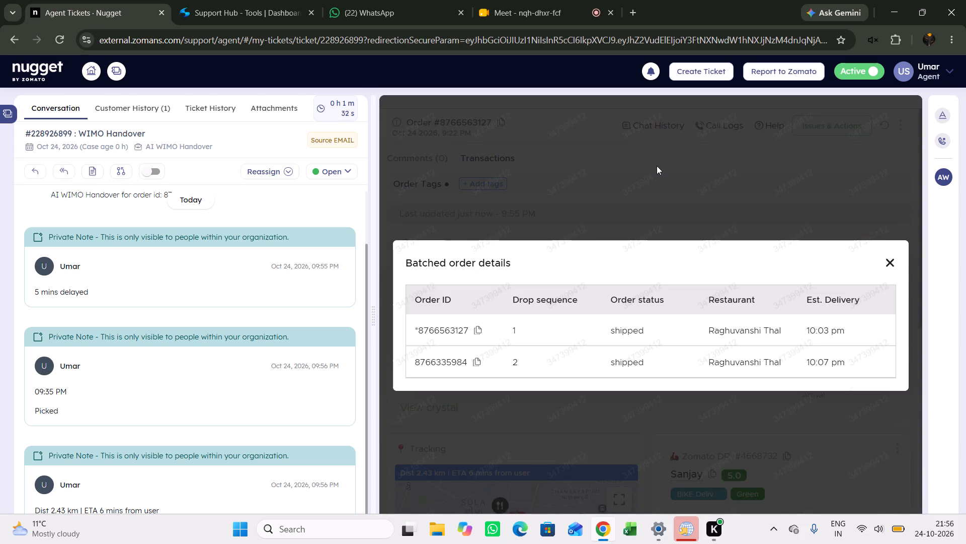
left_click(657, 166)
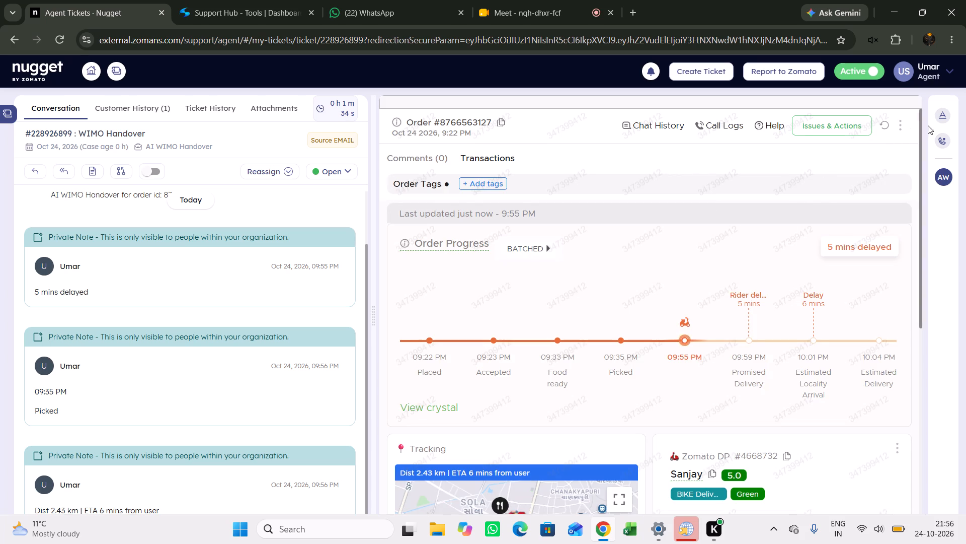
In the ticket properties, set Can Order Be Delivered to Yes and choose the Action and Lifeline Action.
left_click(939, 111)
left_click(791, 325)
left_click(784, 340)
scroll(813, 228, "down", 2)
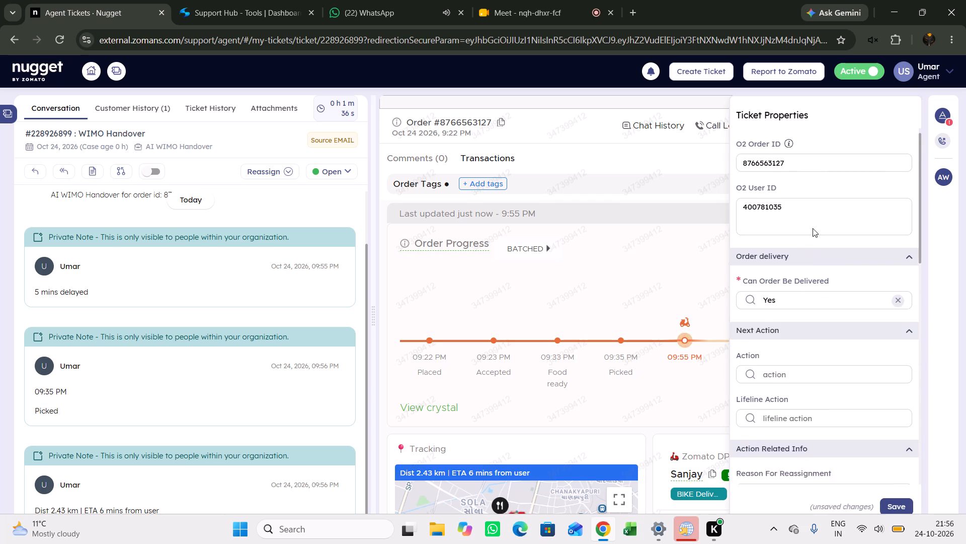
left_click(785, 269)
left_click(782, 288)
left_click_drag(788, 316, 788, 320)
left_click(784, 332)
Set Are Properties Filled to Yes and Order Status Expected Time to Arrival at cx location.
scroll(787, 331, "down", 9)
left_click(825, 313)
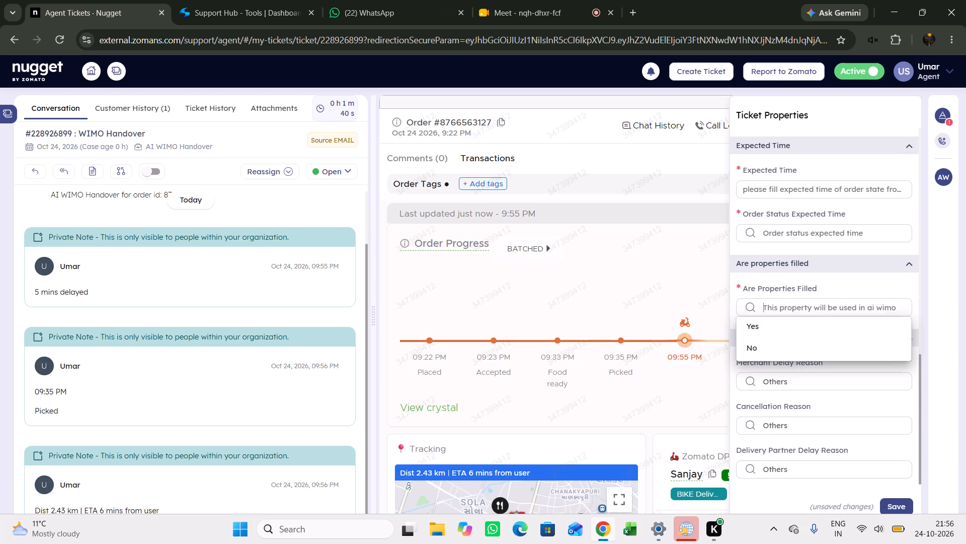
left_click(816, 320)
scroll(833, 379, "up", 3)
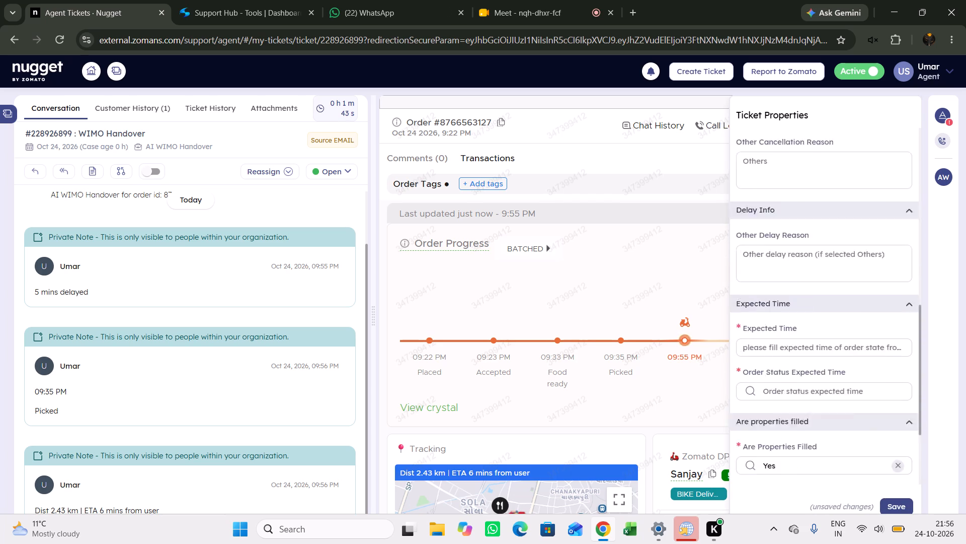
scroll(823, 353, "down", 3)
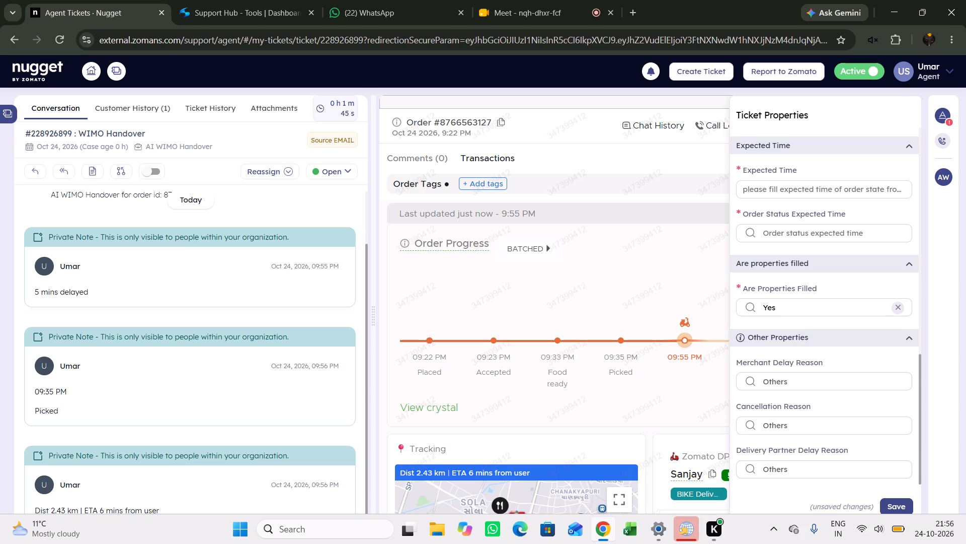
left_click(800, 239)
left_click(802, 292)
In Support Hub, filter templates by batched and copy the general issues one about grouped orders where the delivery partner will deliver soon.
scroll(807, 320, "up", 3)
left_click(784, 286)
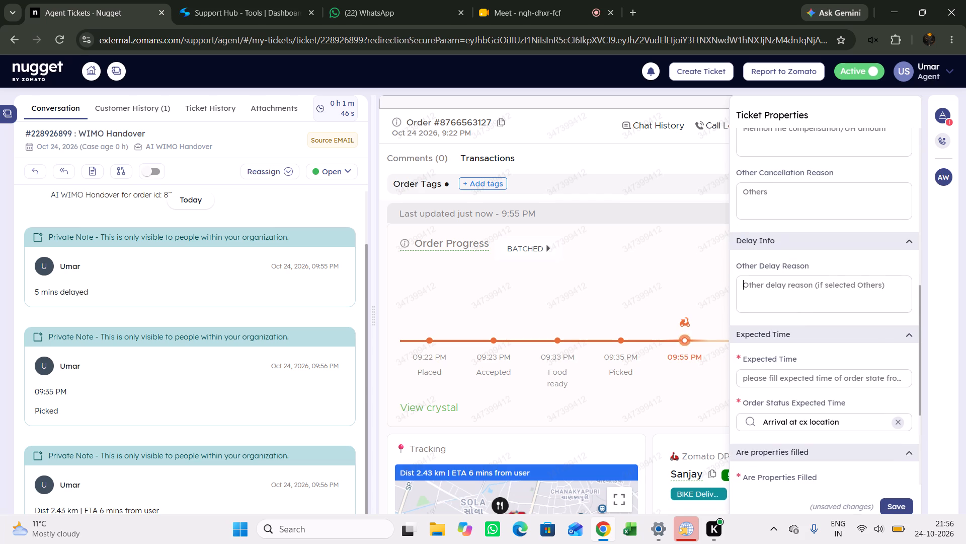
left_click(241, 0)
left_click(494, 242)
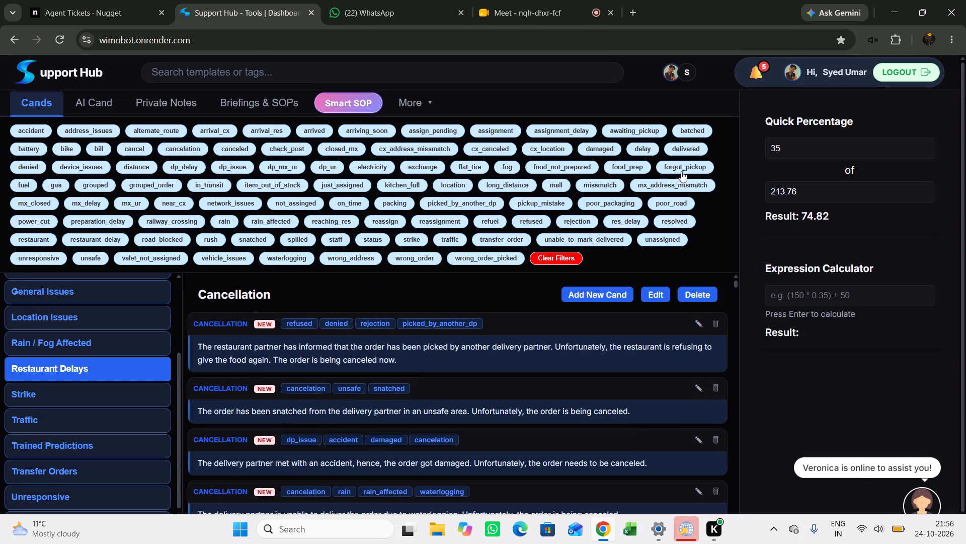
left_click(690, 132)
scroll(369, 403, "up", 4)
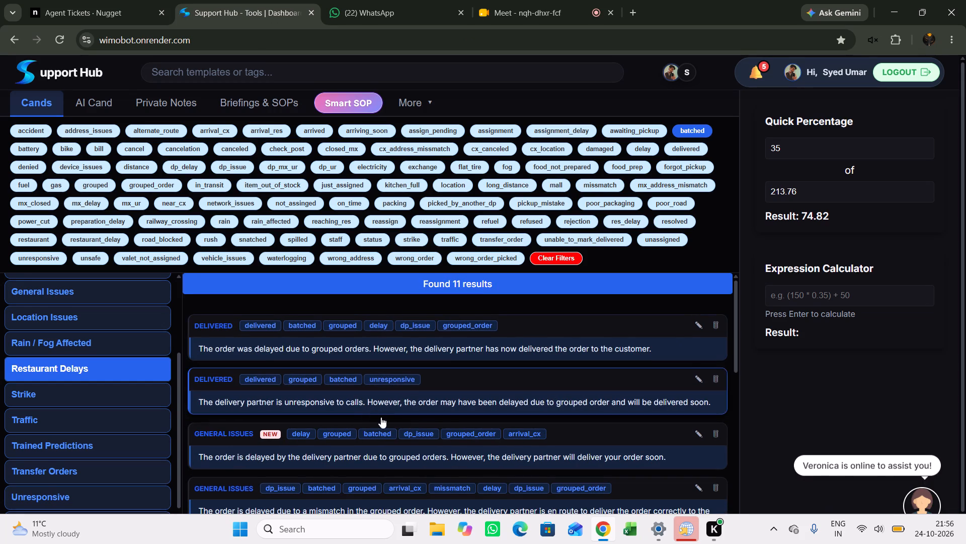
left_click(416, 456)
Back in the ticket, paste the copied template into Other Delay Reason and change "grouped orders" to "grouped order".
left_click(145, 0)
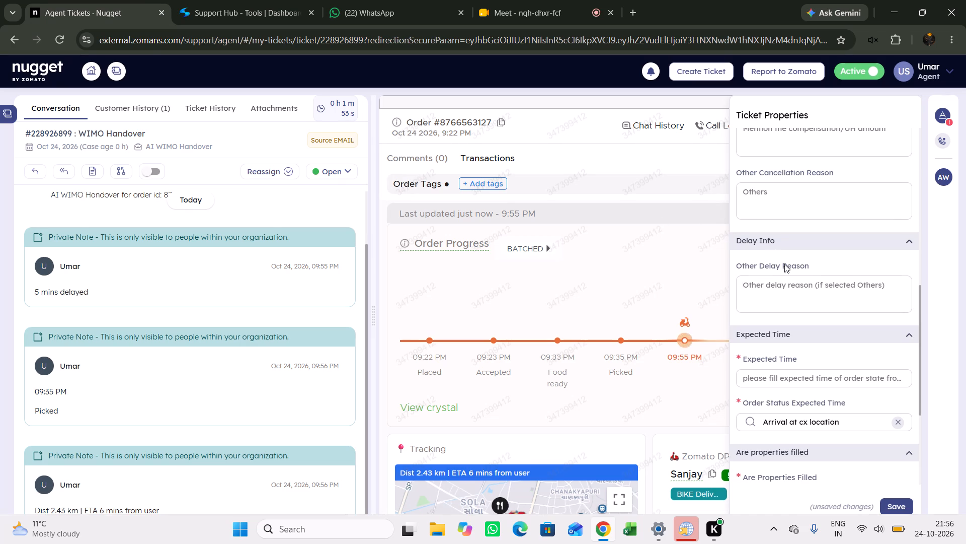
right_click(792, 288)
left_click(847, 387)
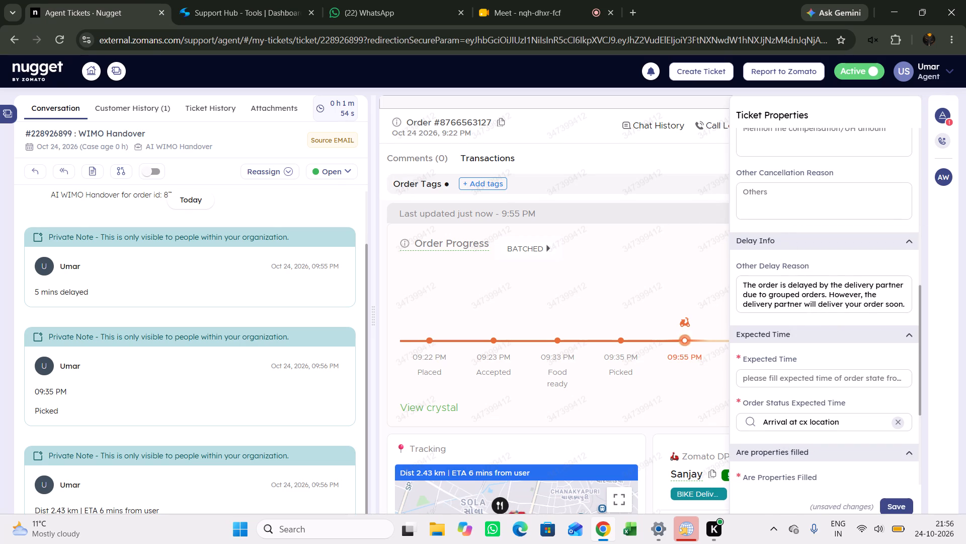
left_click(825, 293)
key("BackSpace")
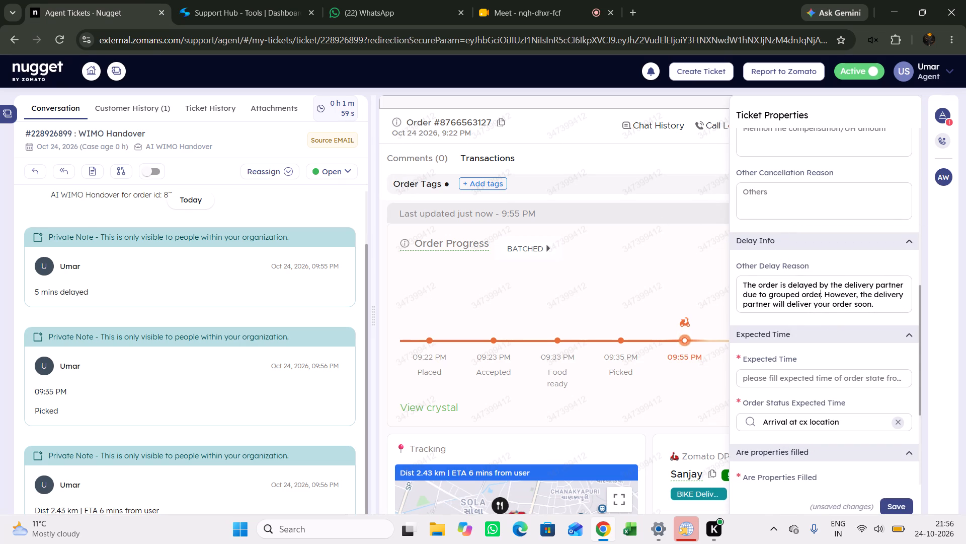
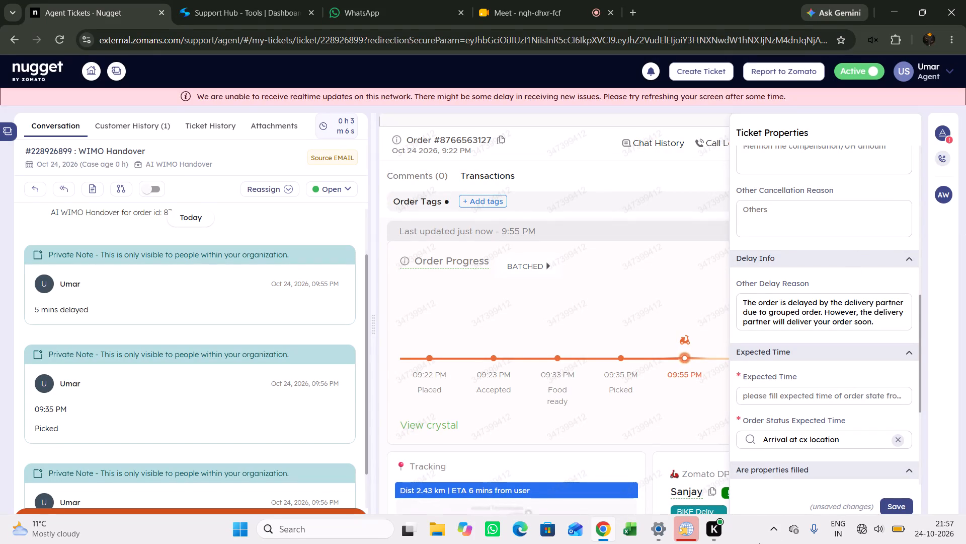
Set the ticket's Expected Time to 10.
left_click(838, 395)
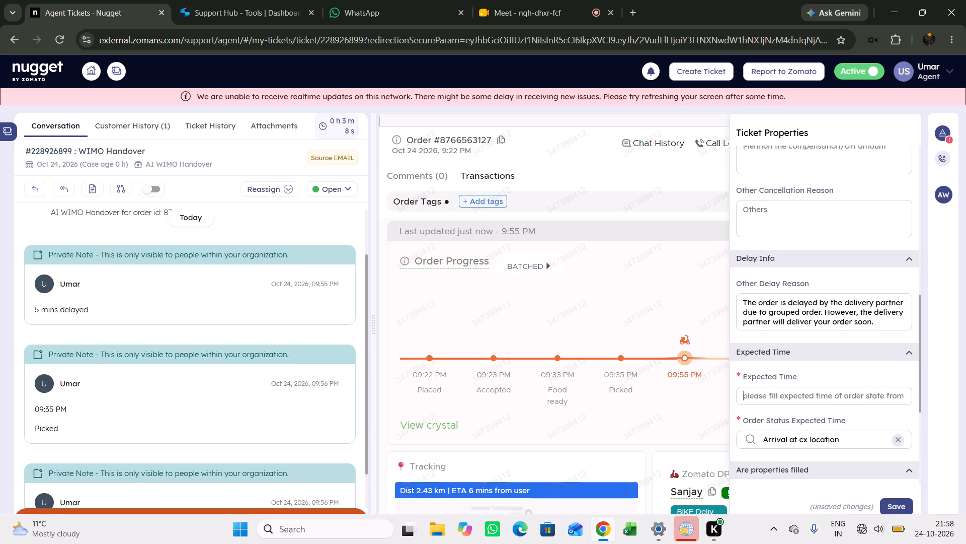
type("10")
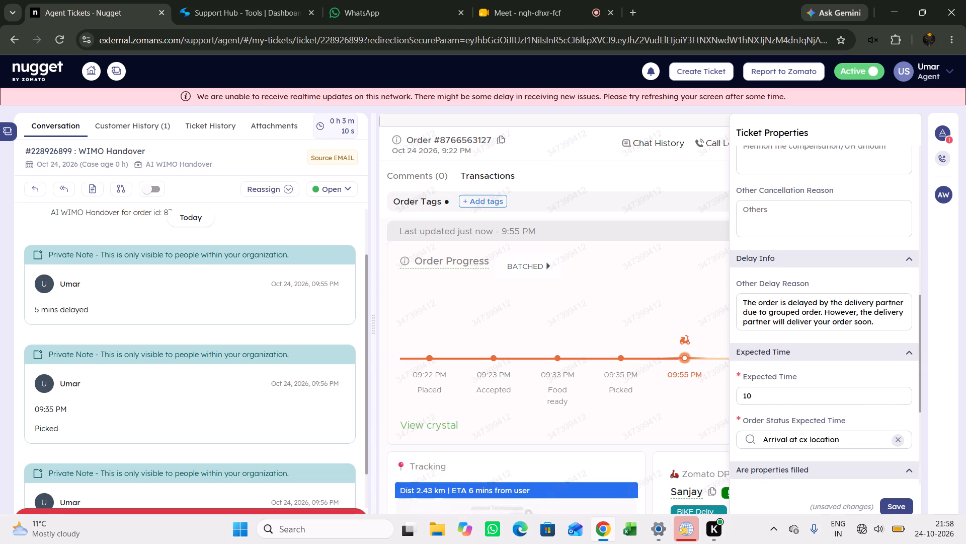
scroll(880, 380, "up", 3)
scroll(219, 223, "down", 3)
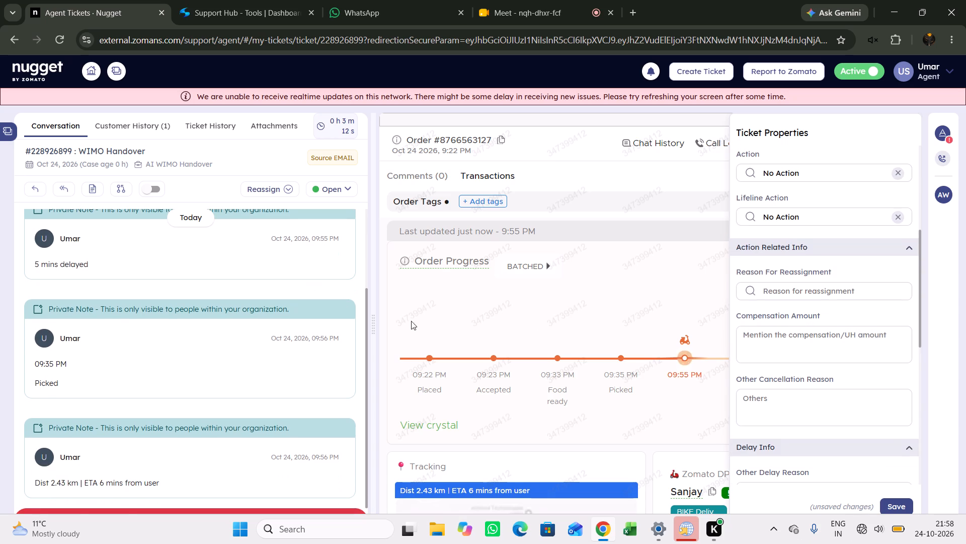
Open the list of available Wi-Fi networks to check the computer's connection.
left_click(857, 529)
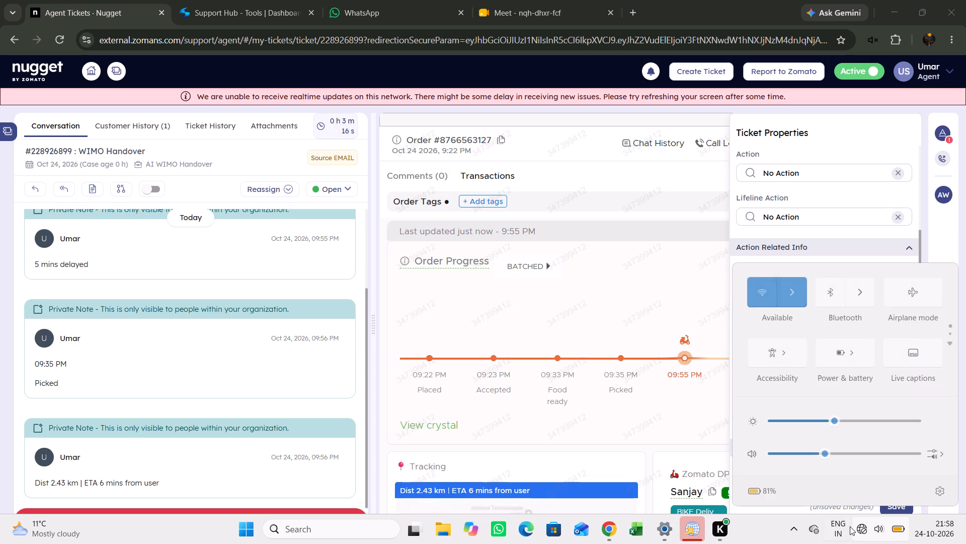
left_click(794, 298)
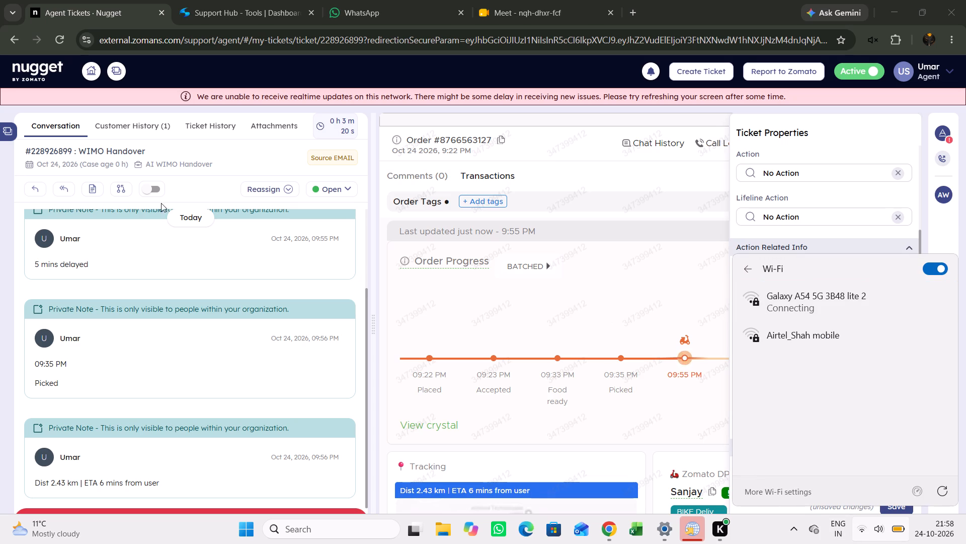
Add a private note reading "dp connected" to the WIMO Handover ticket.
left_click(95, 187)
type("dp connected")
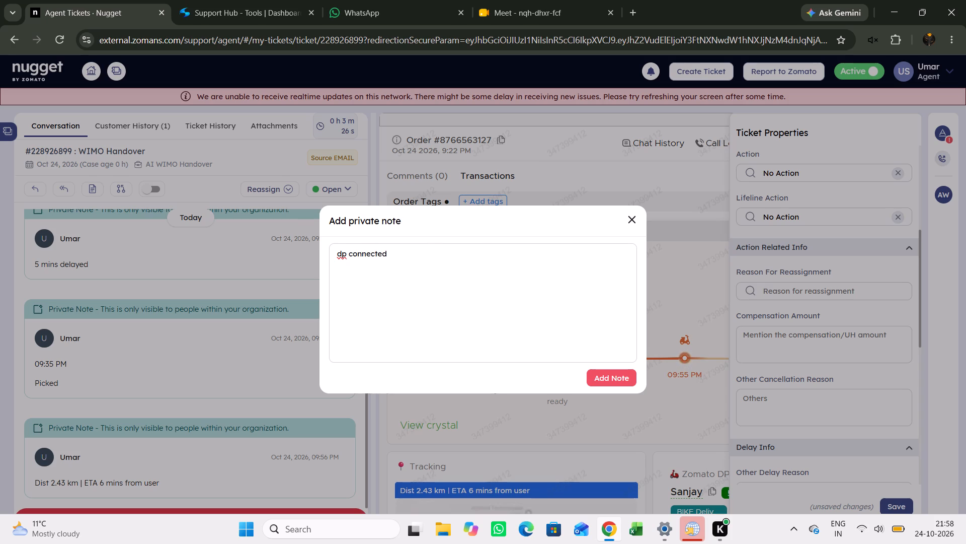
left_click(606, 380)
Review the filled ticket properties from Order Info down to Are Properties Filled.
scroll(802, 305, "up", 4)
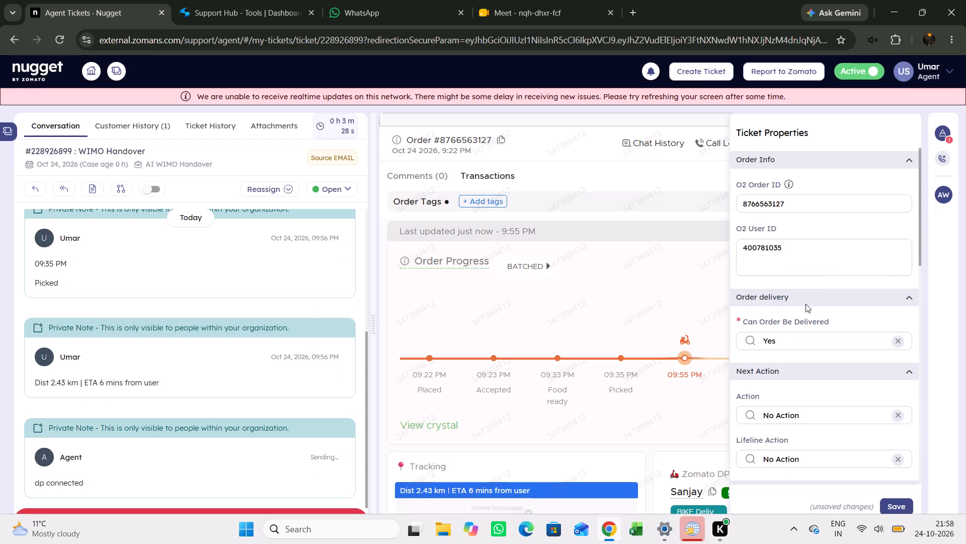
scroll(806, 304, "down", 6)
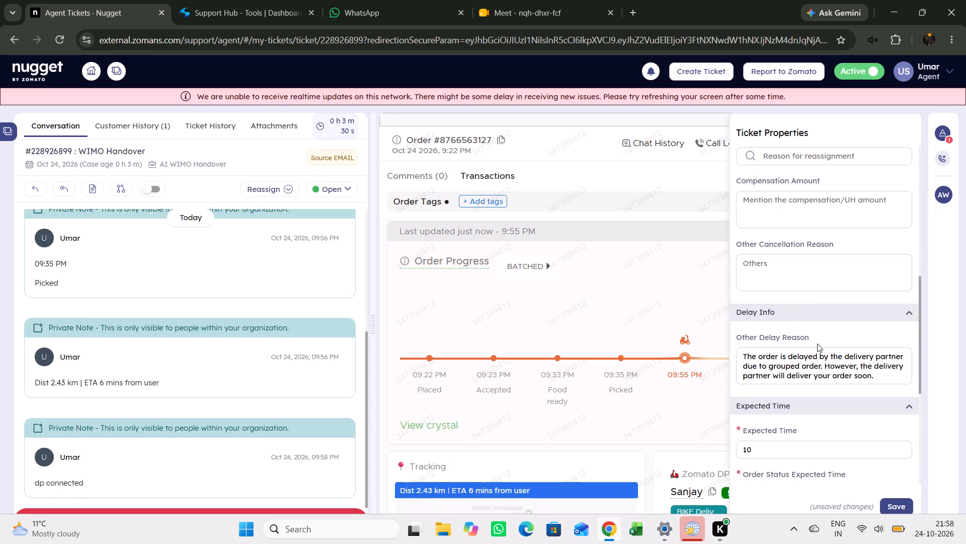
scroll(823, 353, "down", 3)
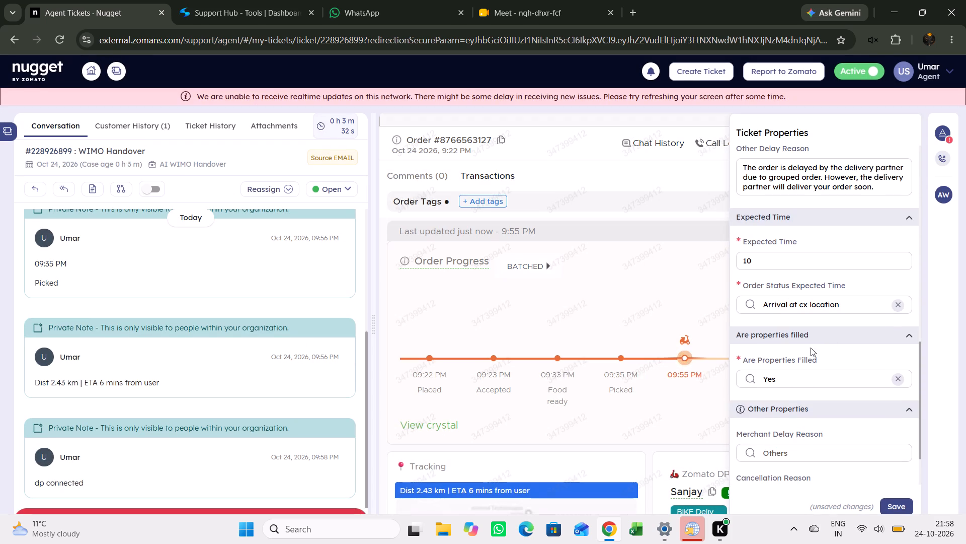
Save the filled-in ticket properties of the WIMO Handover ticket.
left_click(894, 503)
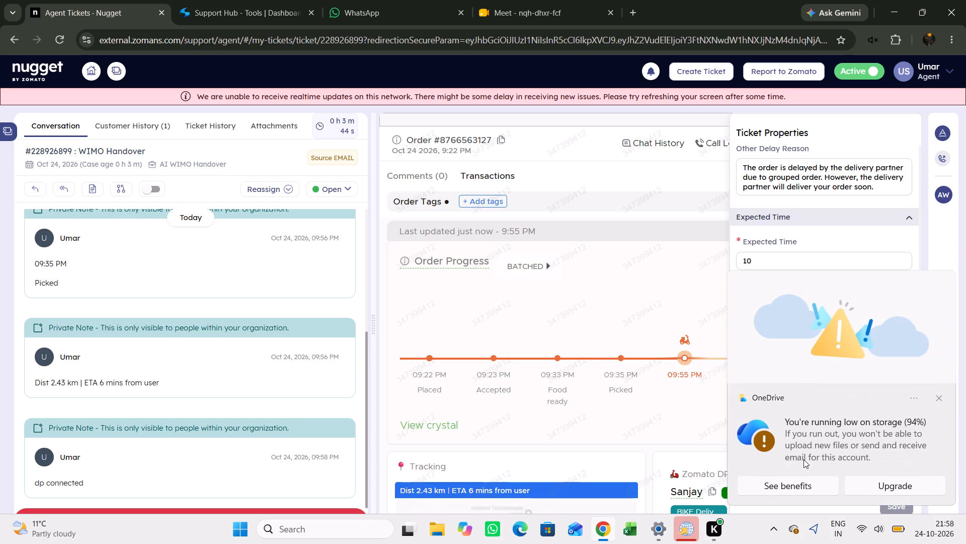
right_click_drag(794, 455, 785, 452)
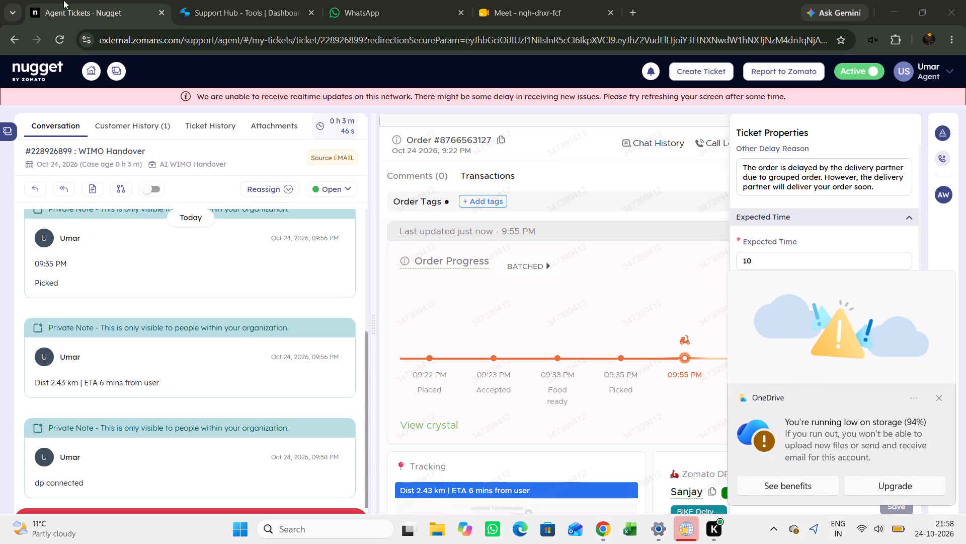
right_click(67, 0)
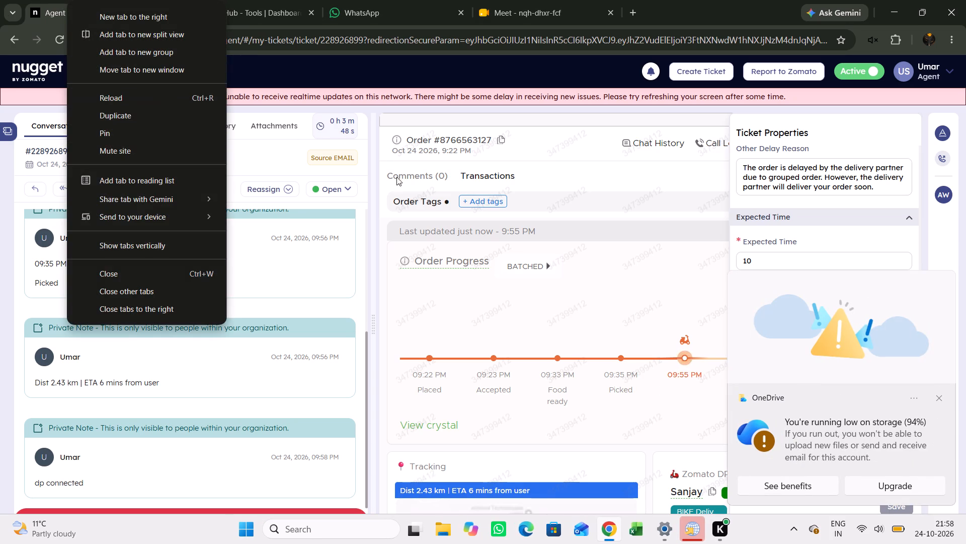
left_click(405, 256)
Go back to the My Tickets list and reload the page to check for new tickets.
left_click(112, 66)
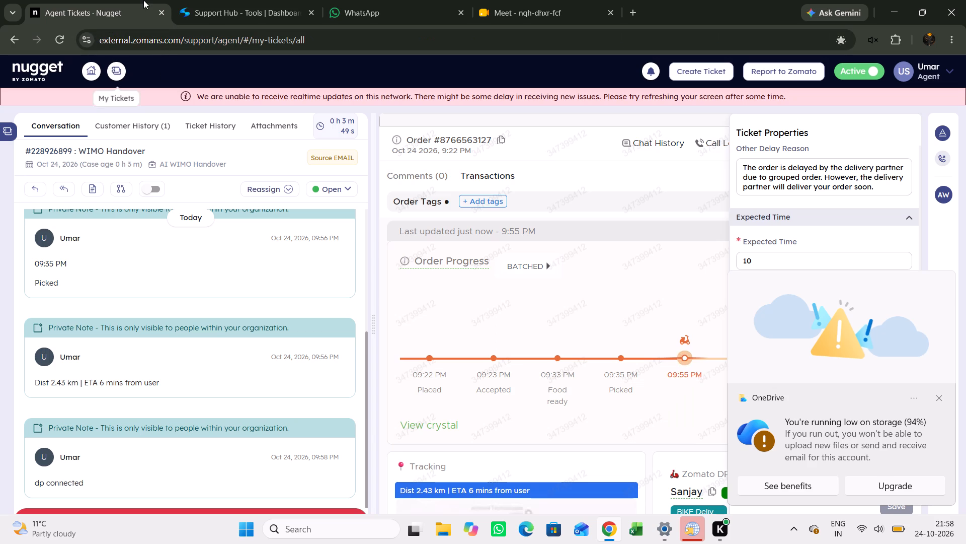
right_click(124, 0)
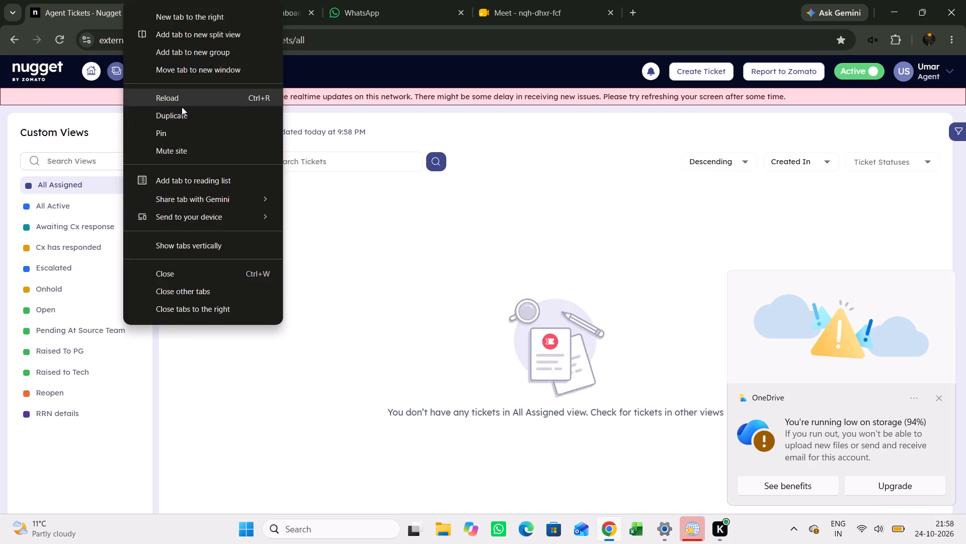
left_click(183, 96)
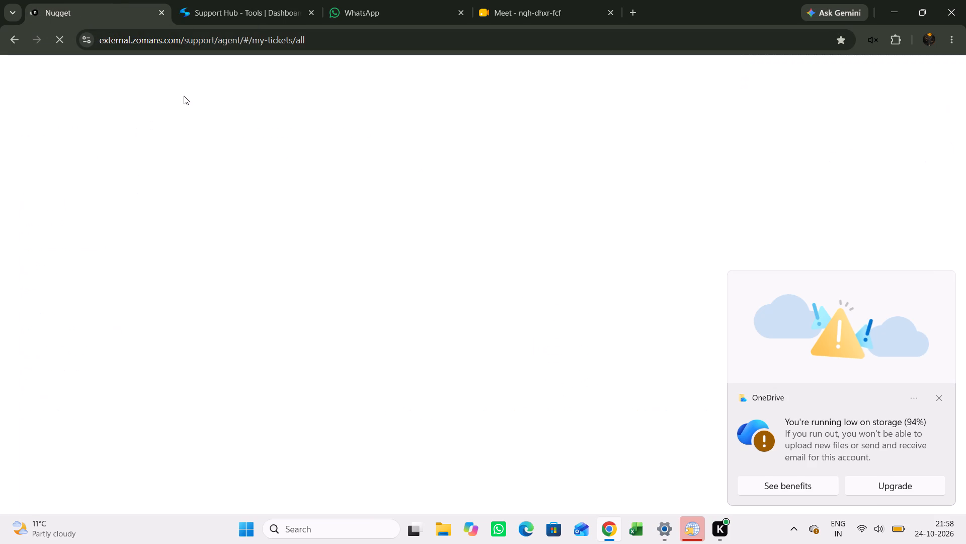
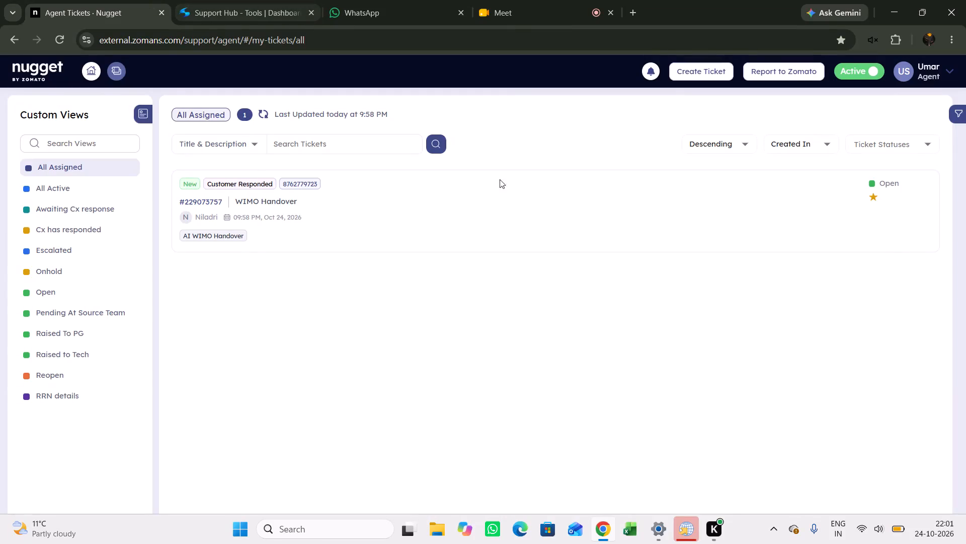
Open the new WIMO Handover ticket from All Assigned and show its order details.
left_click(522, 216)
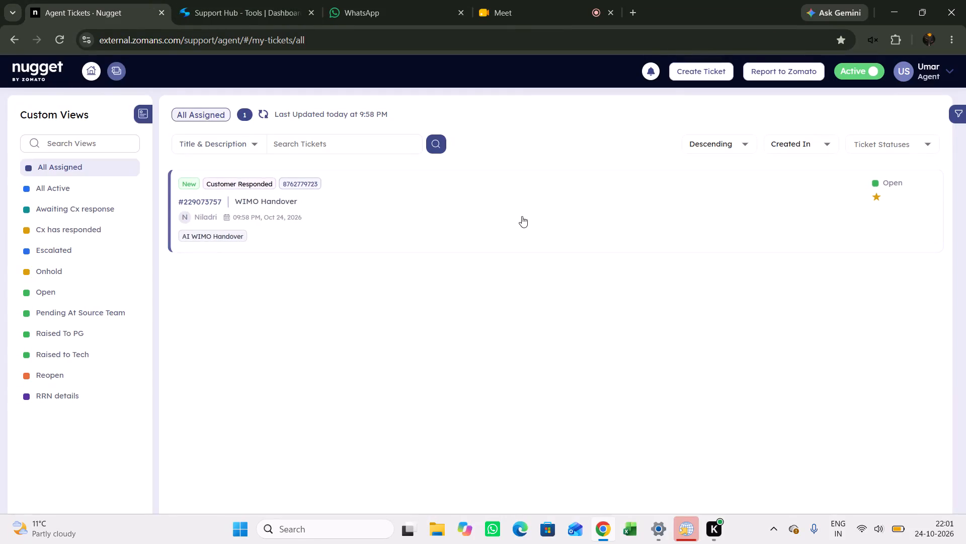
left_click(945, 178)
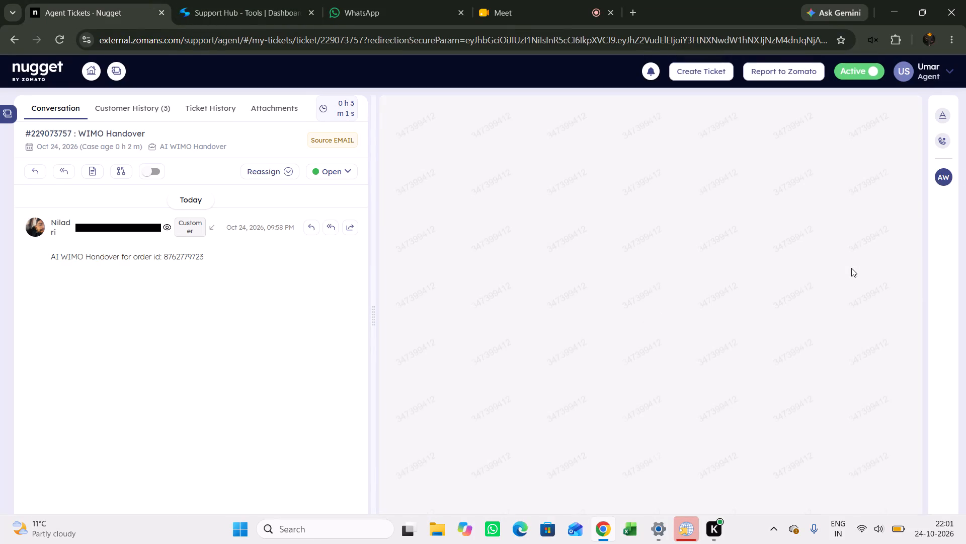
Request a callback call to the delivery partner assigned to the order and close the callback dialog.
scroll(851, 268, "down", 3)
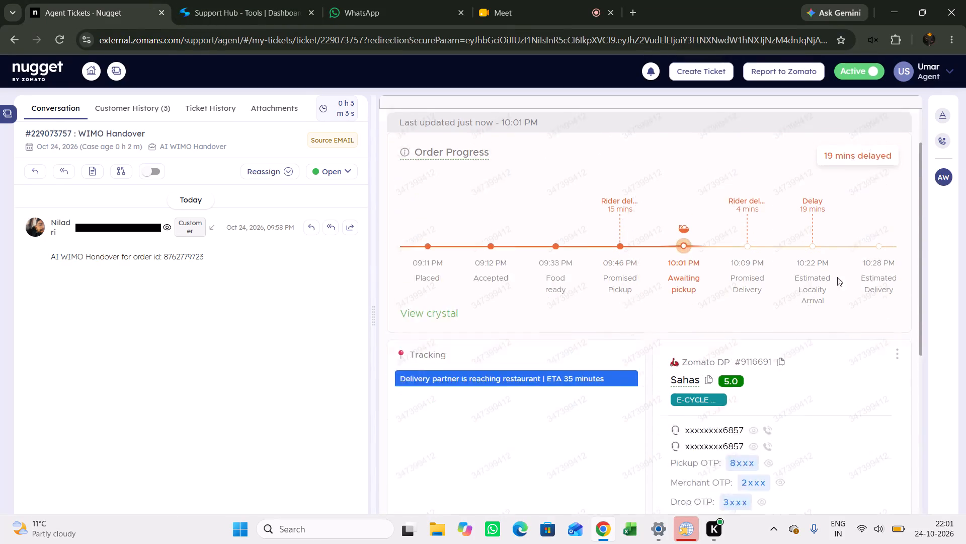
left_click(770, 334)
left_click(849, 385)
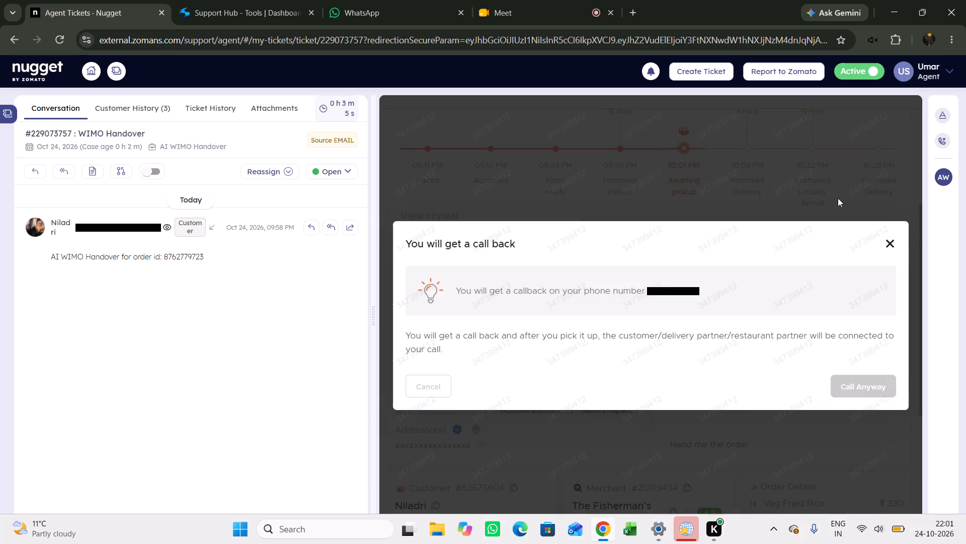
left_click(838, 198)
Add a private note reading "19 mins delayed", copied from the order progress delay label.
scroll(832, 318, "up", 4)
left_click_drag(812, 249, 896, 245)
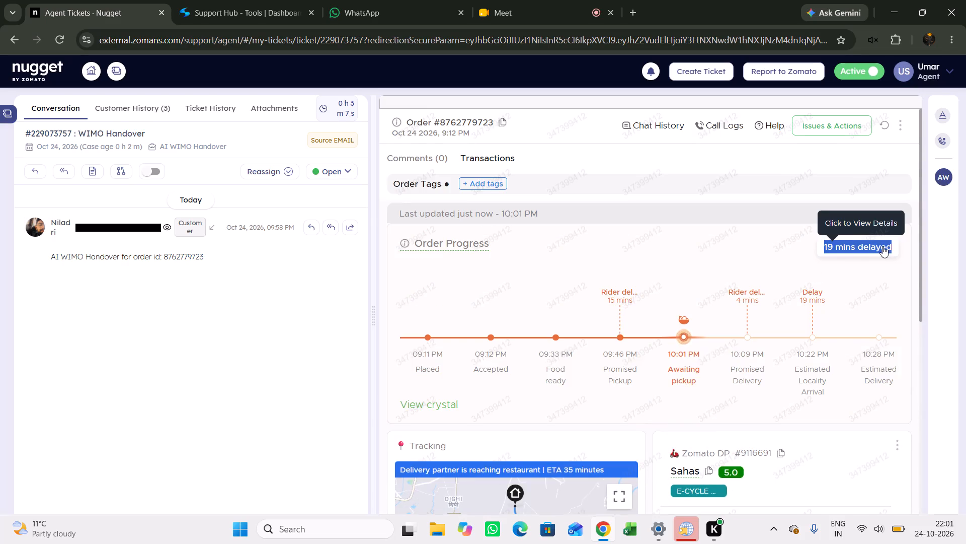
right_click(882, 246)
left_click_drag(758, 255, 749, 265)
left_click(86, 171)
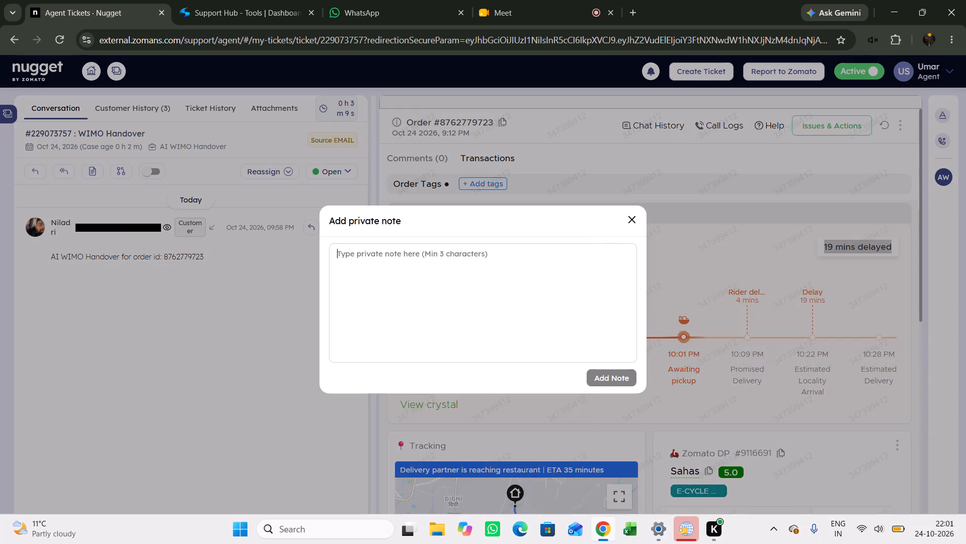
right_click(428, 303)
left_click(495, 369)
left_click(608, 384)
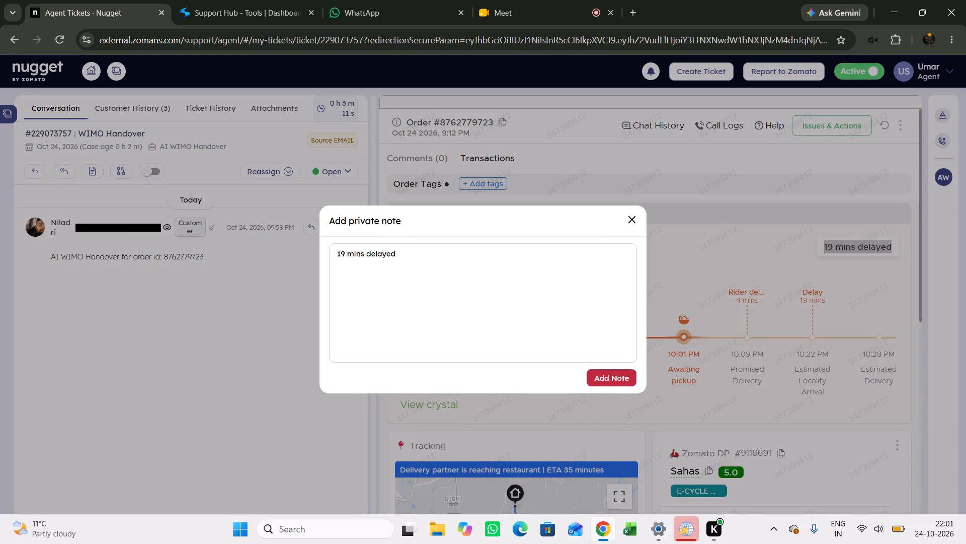
Add a private note with the current order progress stage, "10:01 PM Awaiting pickup".
left_click_drag(655, 355, 696, 386)
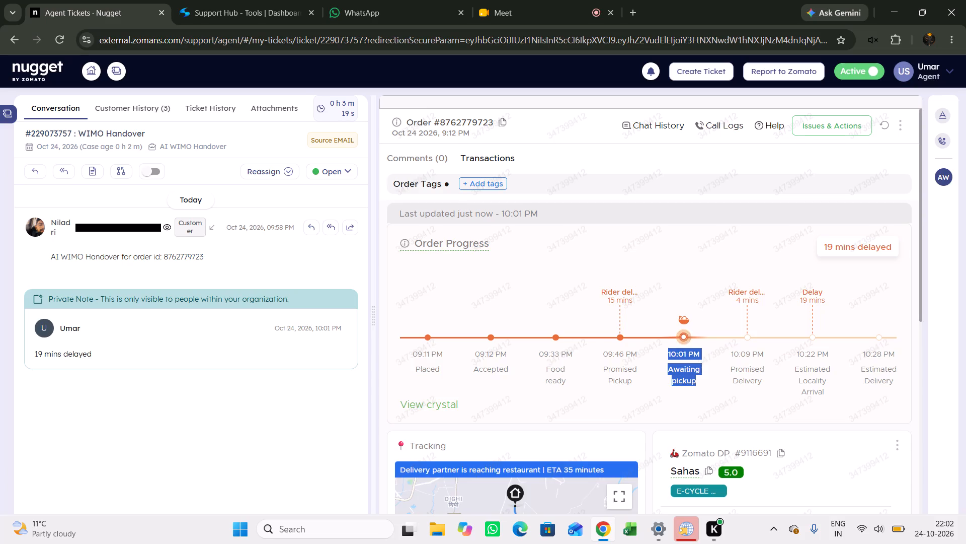
right_click(690, 373)
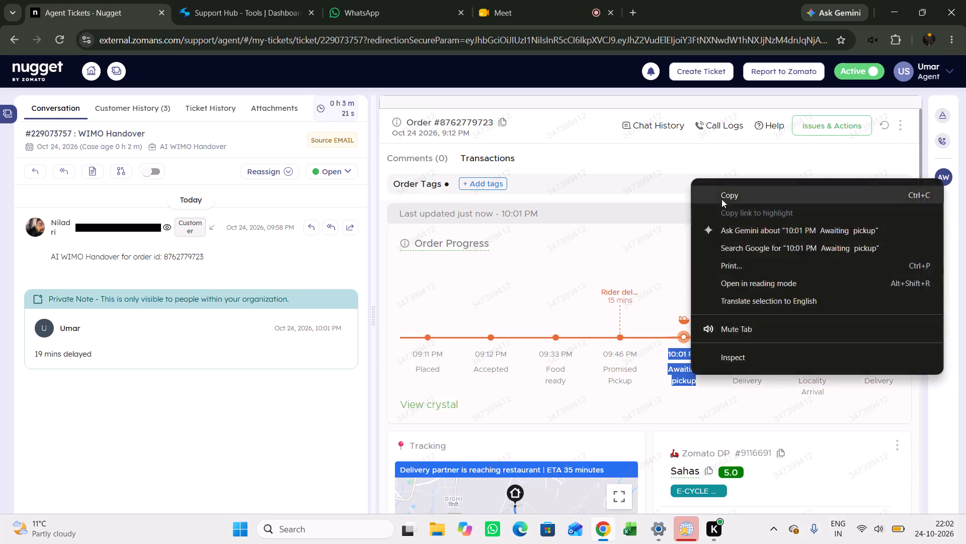
left_click(729, 189)
left_click(94, 167)
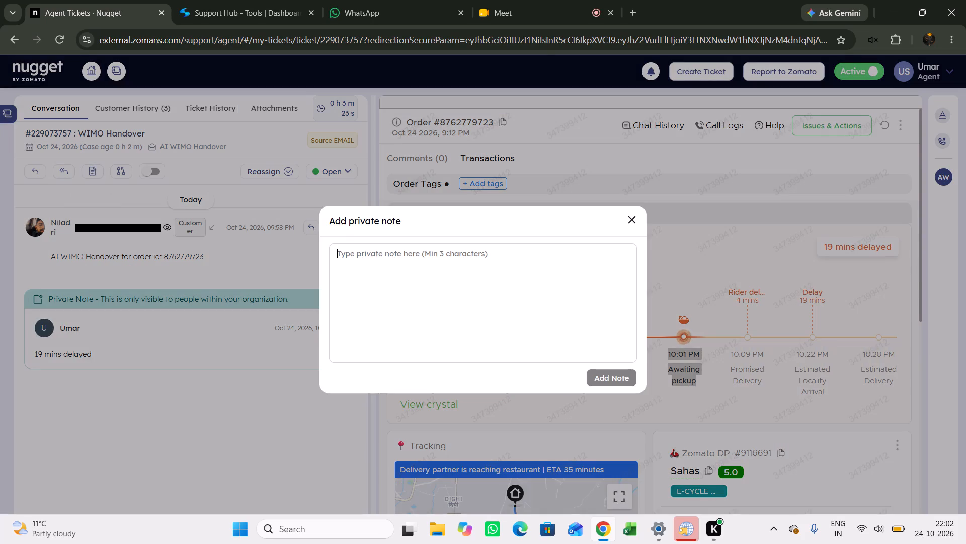
right_click(493, 303)
left_click(573, 373)
left_click(620, 382)
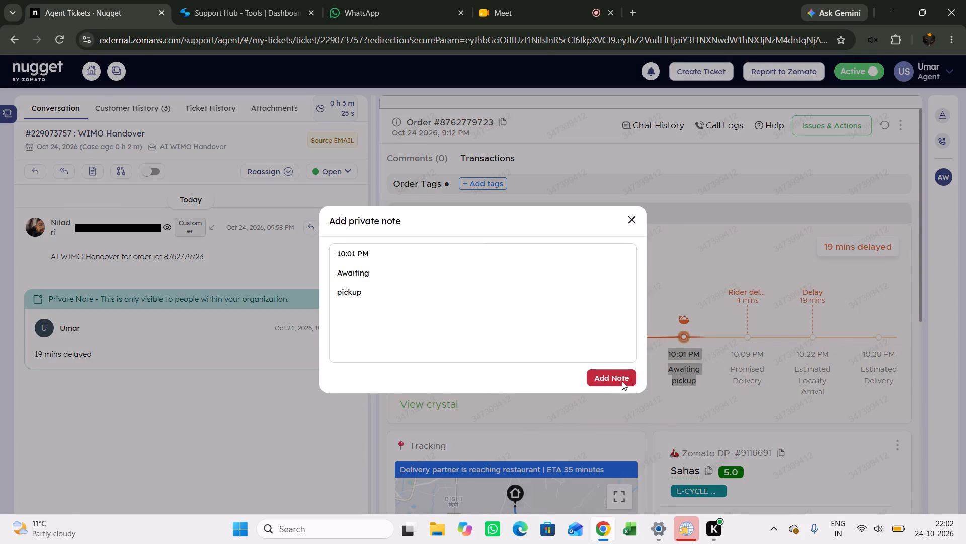
Check the delivery partner assignment history for the order and close it.
left_click(895, 442)
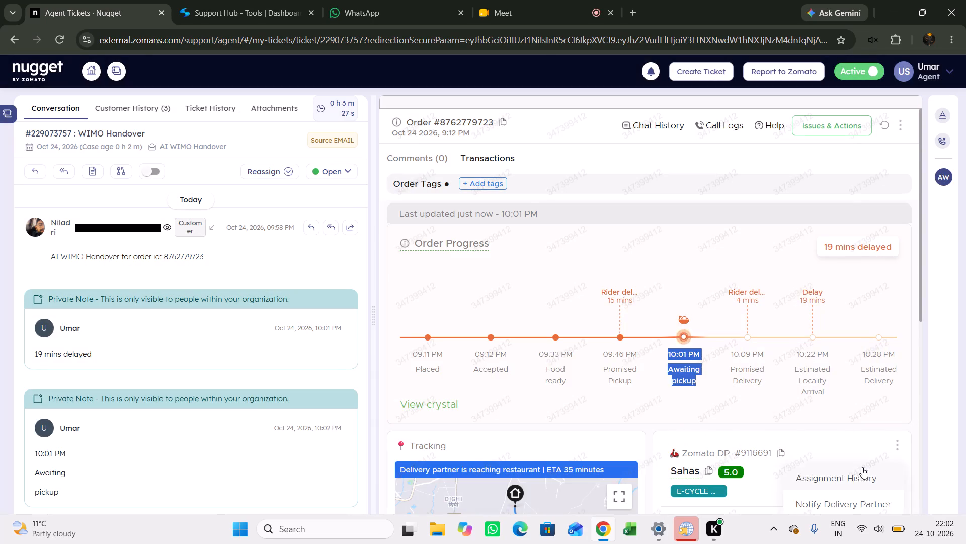
left_click(857, 472)
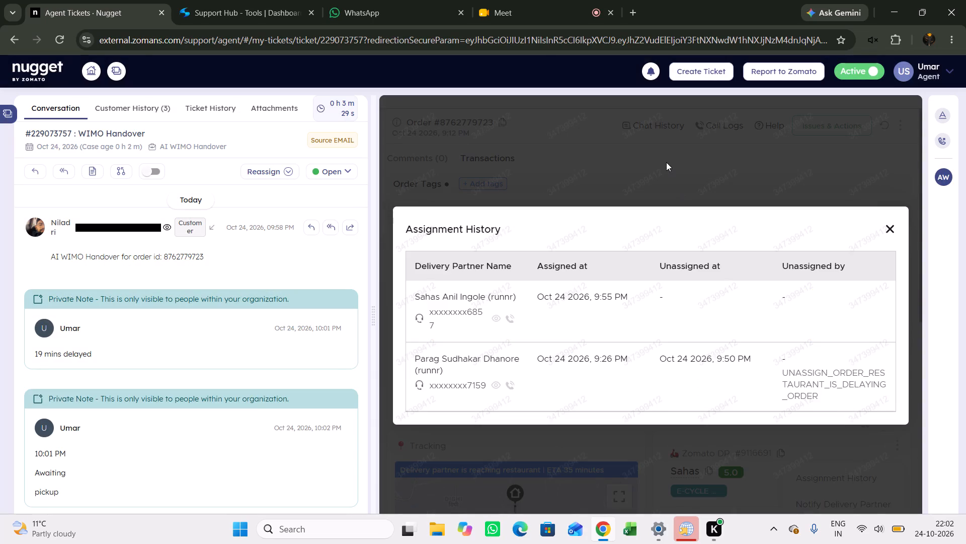
left_click(666, 162)
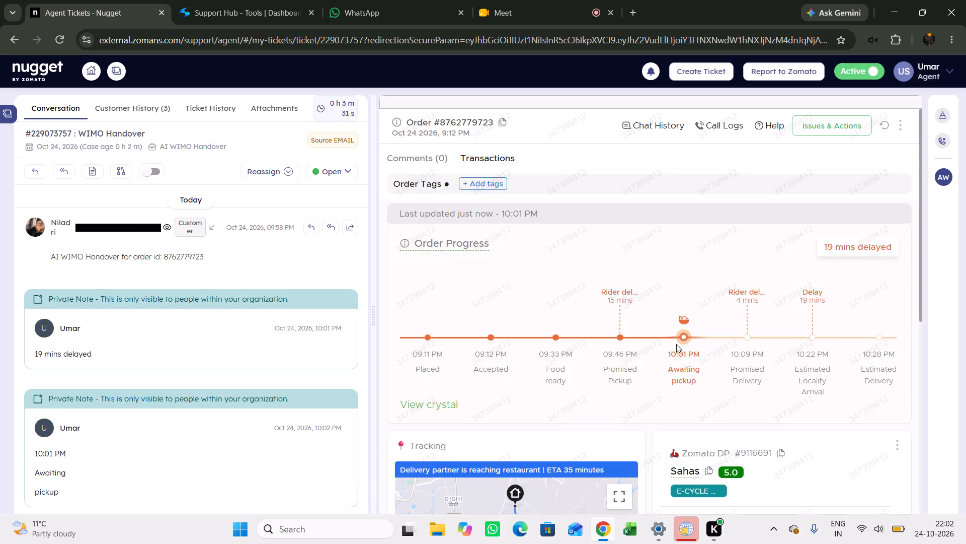
Add a private note with the tracking status "Delivery partner is reaching restaurant | ETA 35 minutes".
left_click_drag(618, 456, 403, 467)
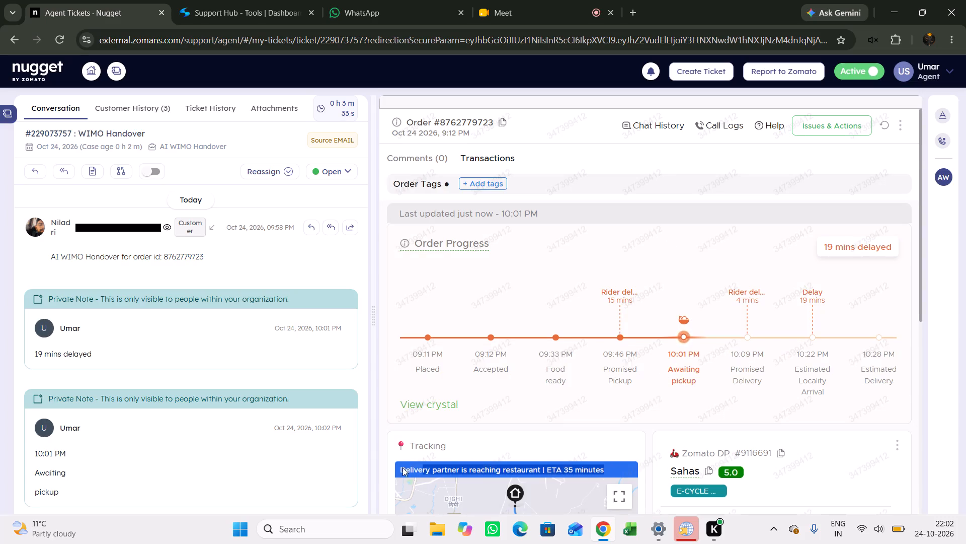
left_click_drag(403, 467, 377, 467)
right_click(401, 463)
left_click(450, 288)
left_click(91, 169)
right_click(461, 304)
left_click(526, 366)
left_click(614, 375)
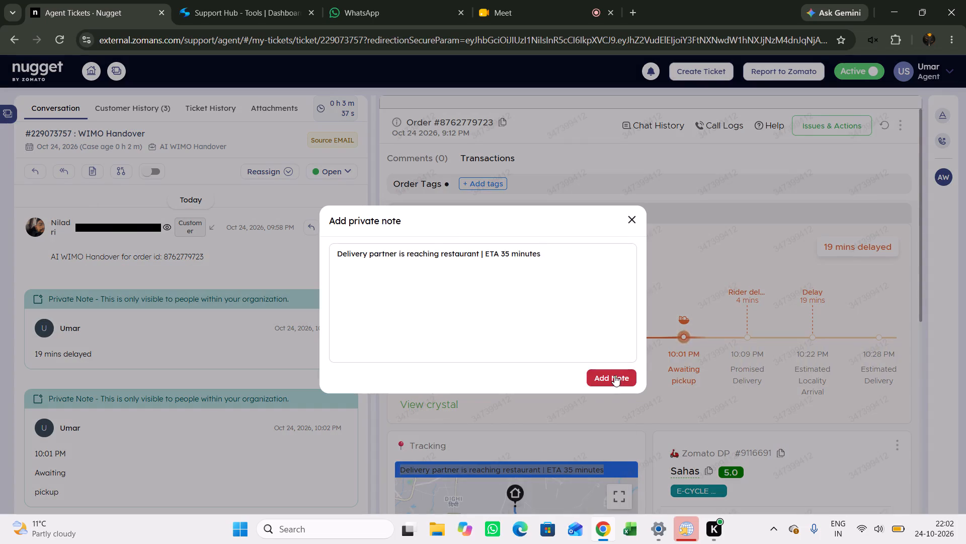
In the ticket properties, set Can Order Be Delivered to Yes and both Action and Lifeline Action to No Action.
left_click(937, 114)
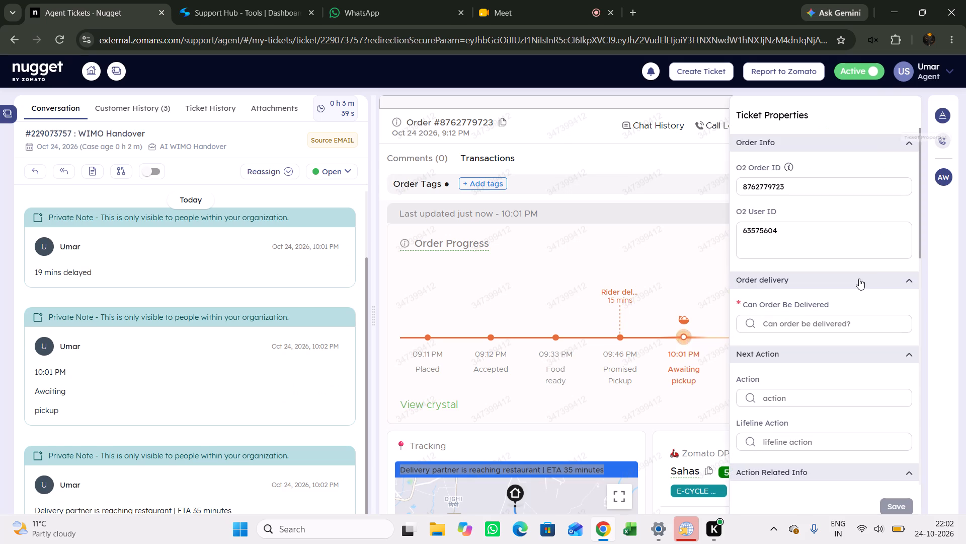
left_click_drag(832, 317, 827, 322)
left_click(810, 332)
left_click(797, 346)
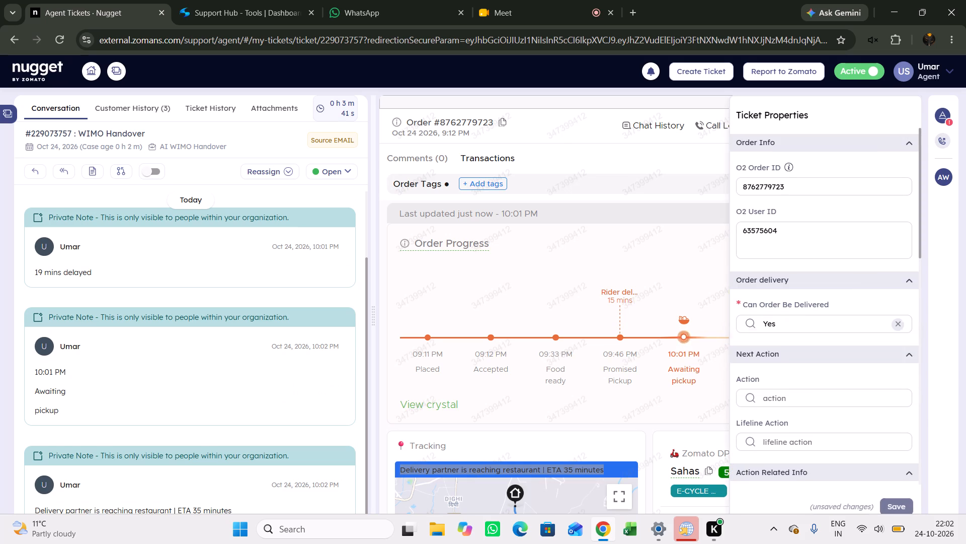
scroll(806, 240, "down", 2)
left_click(797, 277)
left_click(792, 283)
left_click(790, 311)
left_click(787, 330)
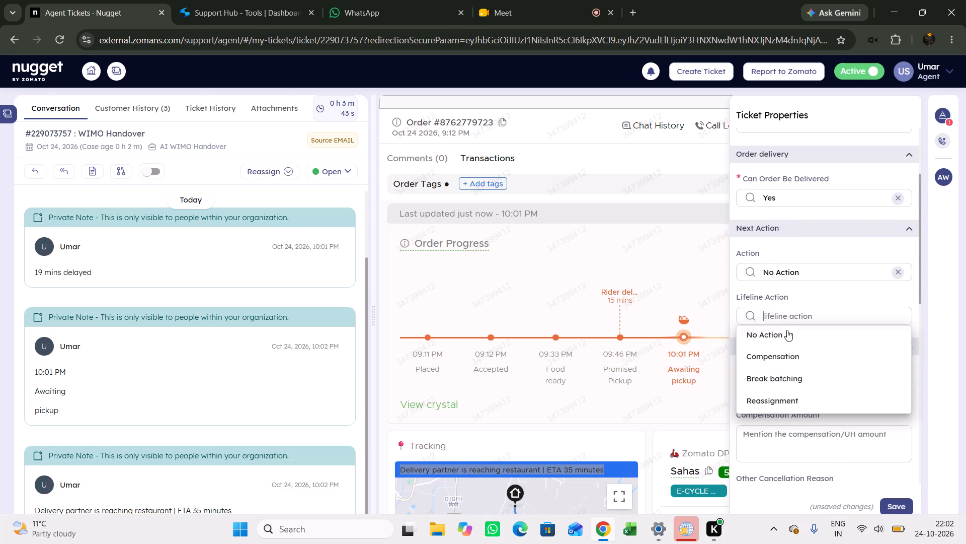
Set Are Properties Filled to Yes, Order Status Expected Time to Arrival at res, and Expected Time to 3.
scroll(794, 331, "down", 8)
left_click(814, 309)
left_click(803, 322)
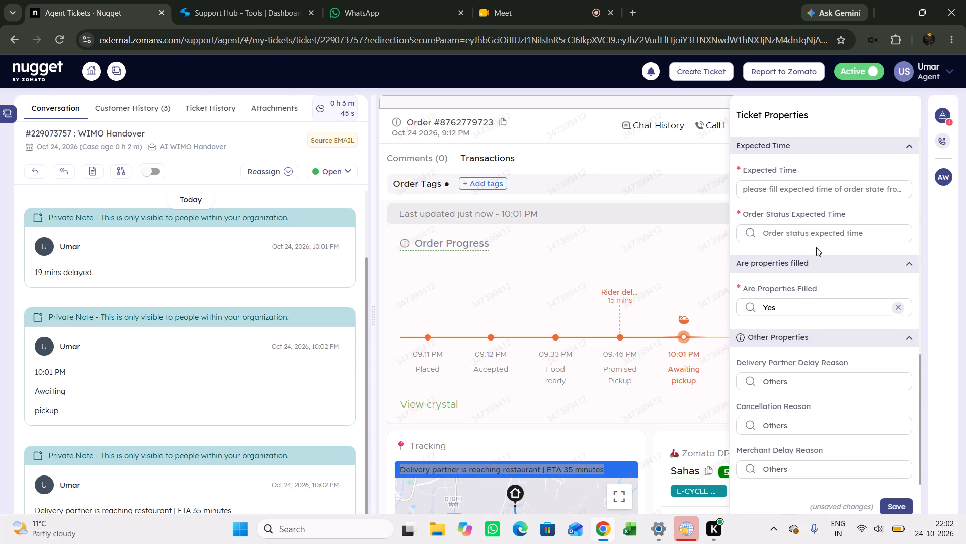
left_click(817, 246)
left_click(820, 234)
left_click(802, 269)
left_click(814, 192)
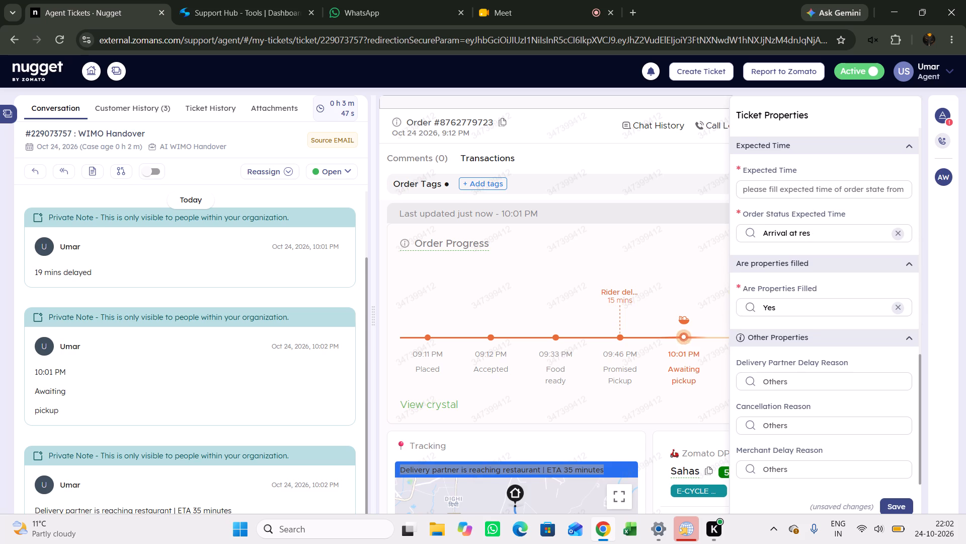
key("3")
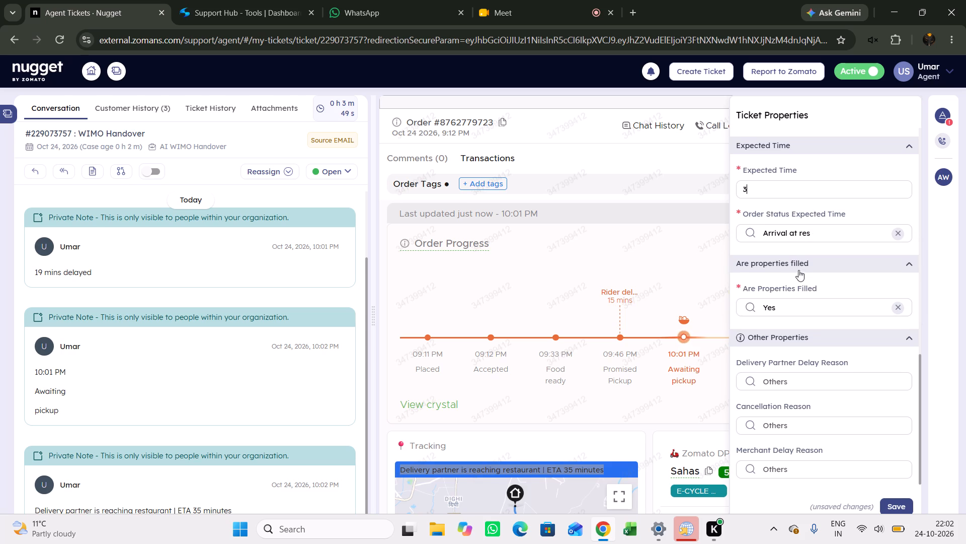
Leave the ticket properties and recheck the delivery partner assignment history for the reason the previous partner was unassigned.
scroll(799, 273, "up", 2)
left_click(808, 234)
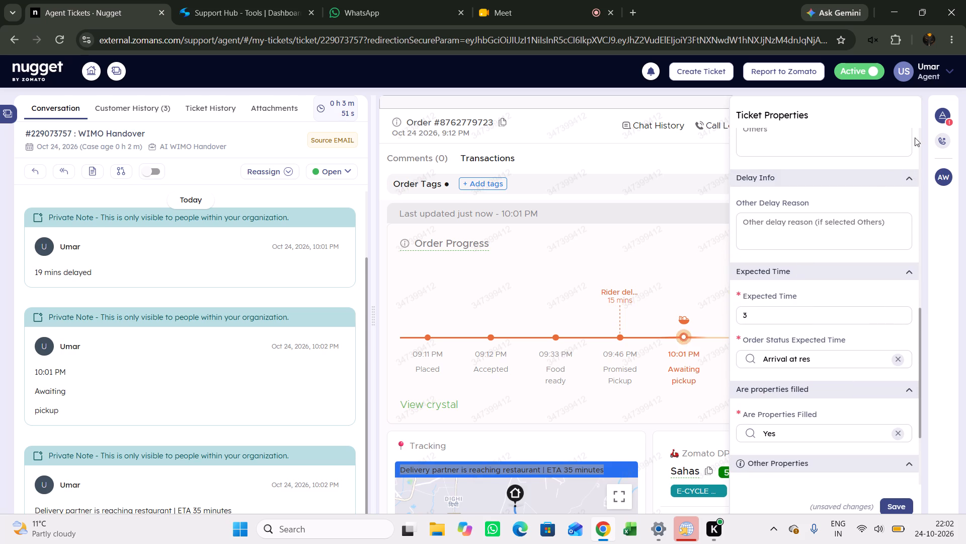
left_click(940, 109)
scroll(878, 286, "down", 3)
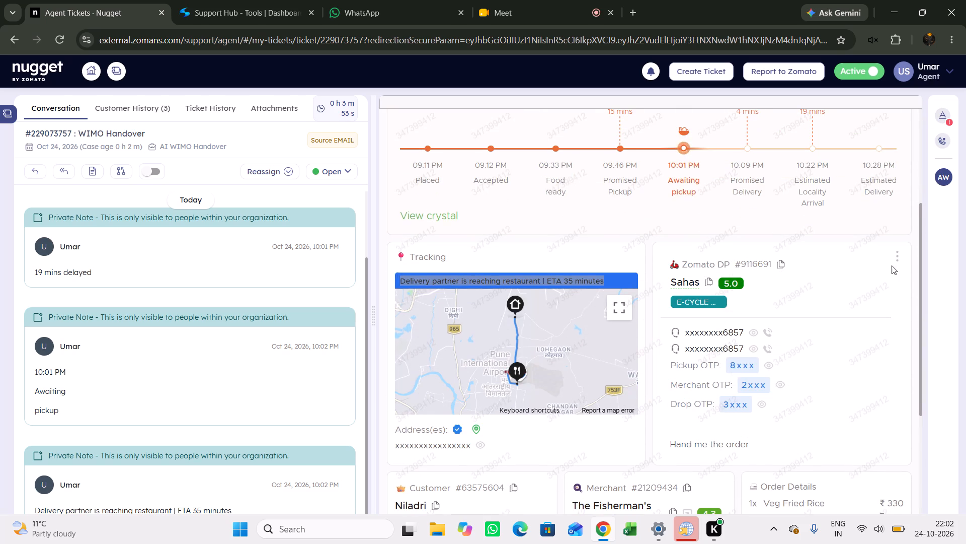
left_click(896, 258)
left_click(852, 285)
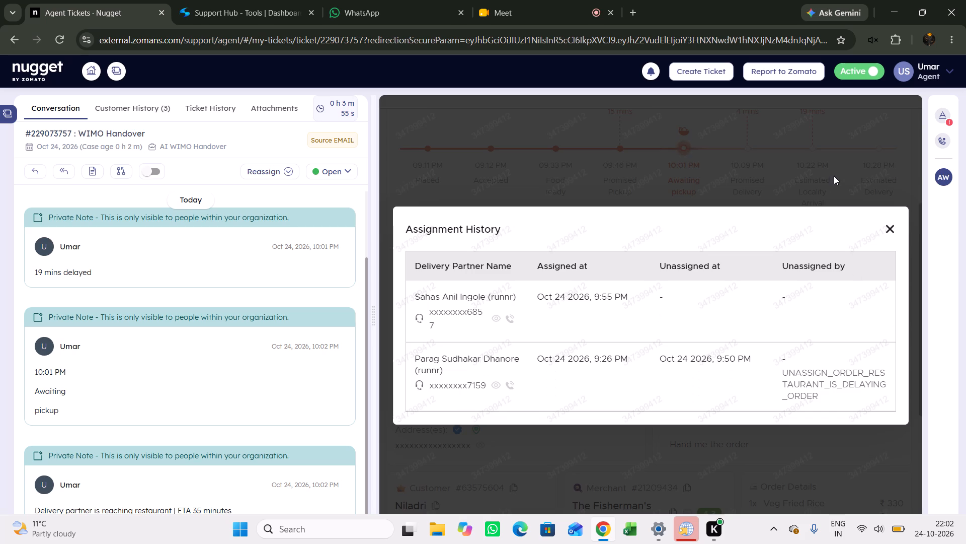
left_click(834, 176)
In Support Hub, filter the templates by transfer_order and copy the one about the previous delivery partner's reassignment due to vehicle issue.
left_click(255, 0)
left_click(689, 133)
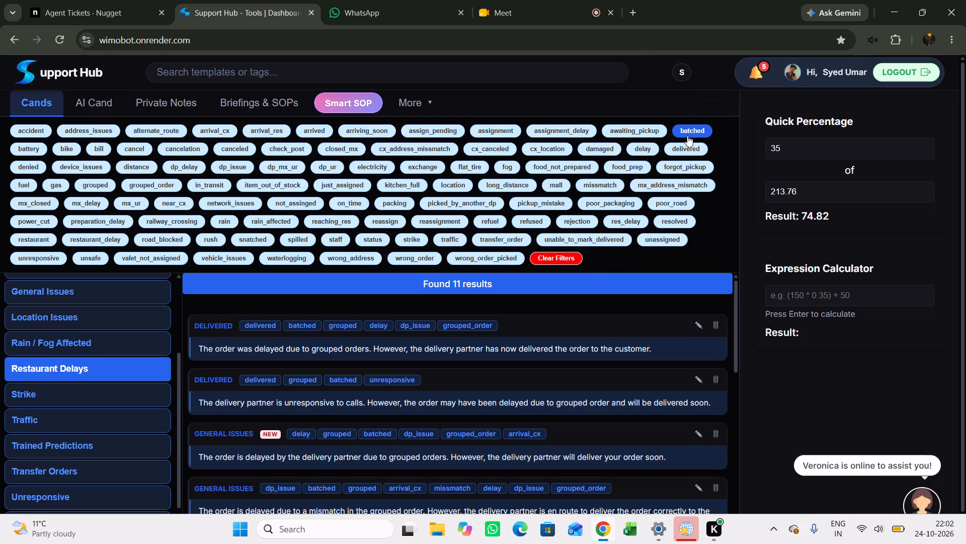
left_click(498, 240)
scroll(394, 409, "up", 4)
left_click(405, 419)
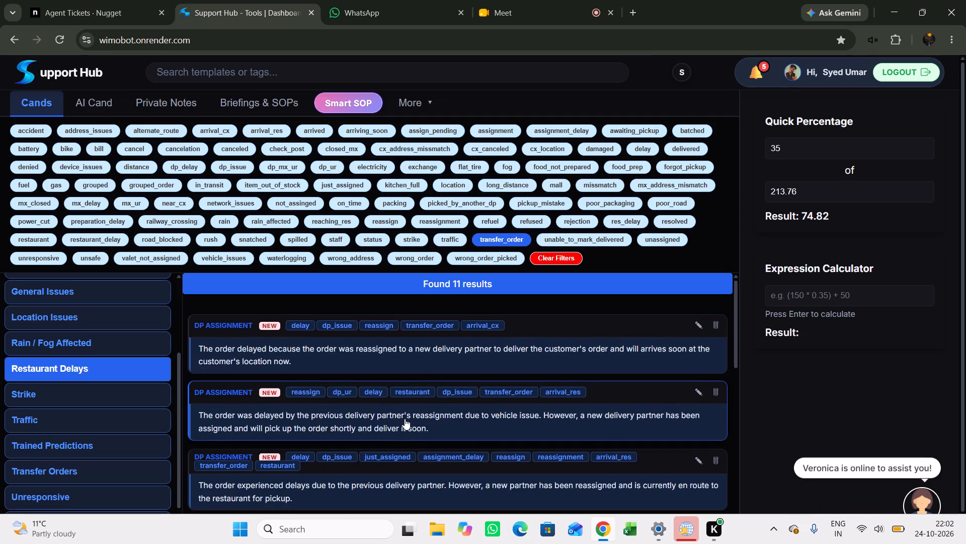
Return to the WIMO Handover ticket and paste the copied template into Other Delay Reason in the ticket properties.
left_click(142, 0)
left_click(943, 119)
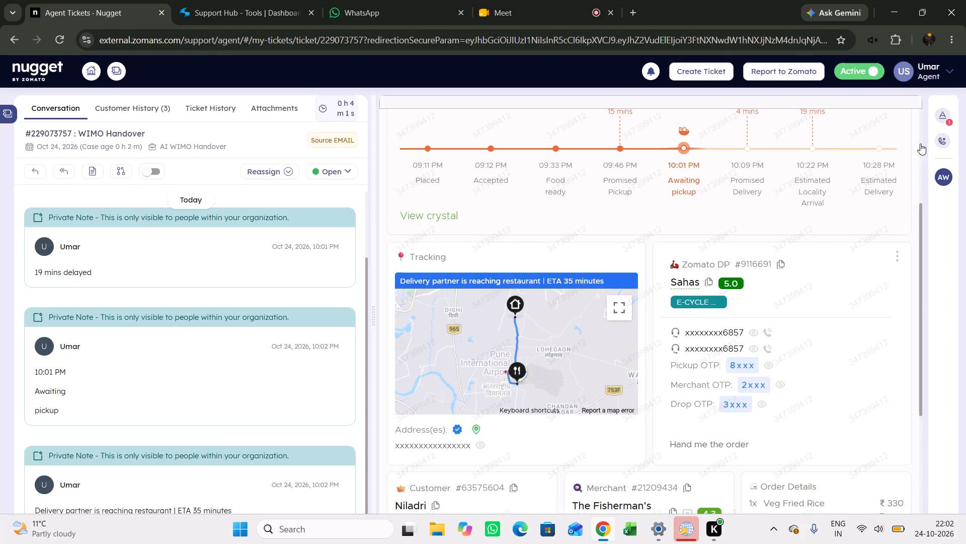
right_click(813, 241)
left_click(732, 374)
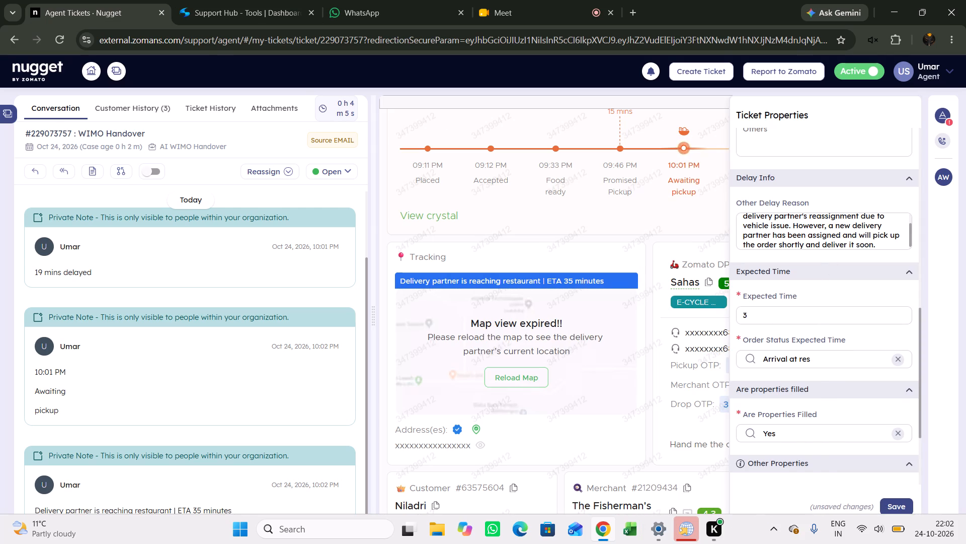
In the Other Delay Reason text, replace "vehicle issue" with "restaurant delay" as the cause of the previous delivery partner's reassignment.
scroll(806, 234, "up", 3)
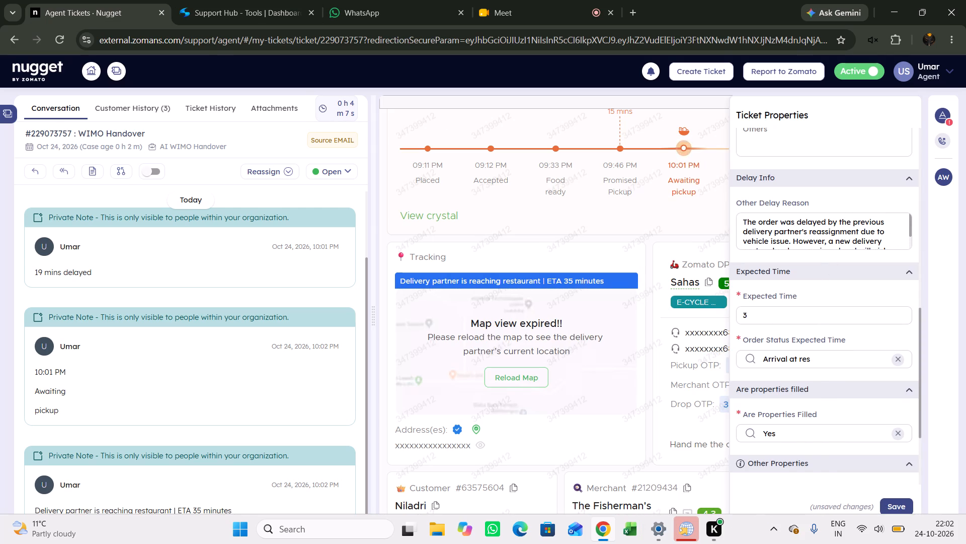
left_click_drag(789, 241, 728, 228)
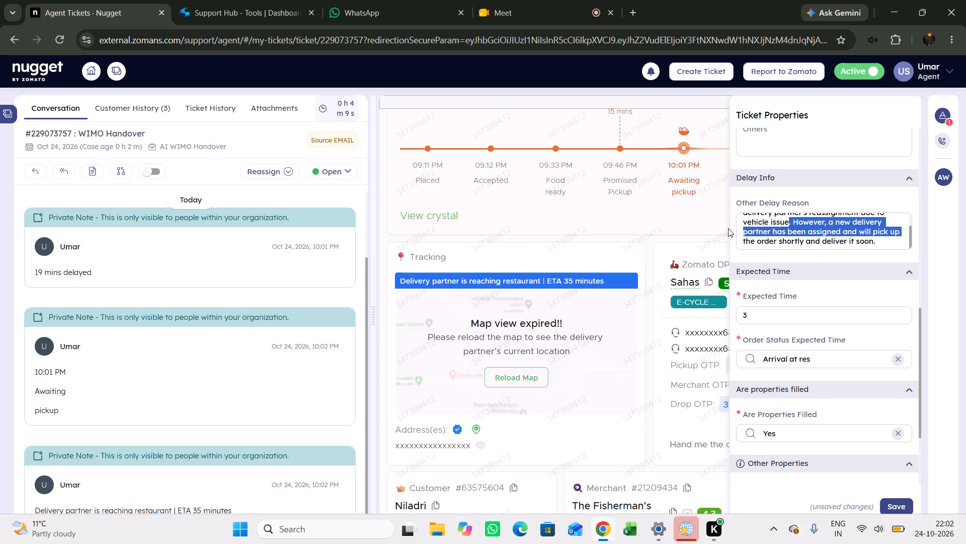
left_click_drag(728, 228, 732, 226)
key("BackSpace")
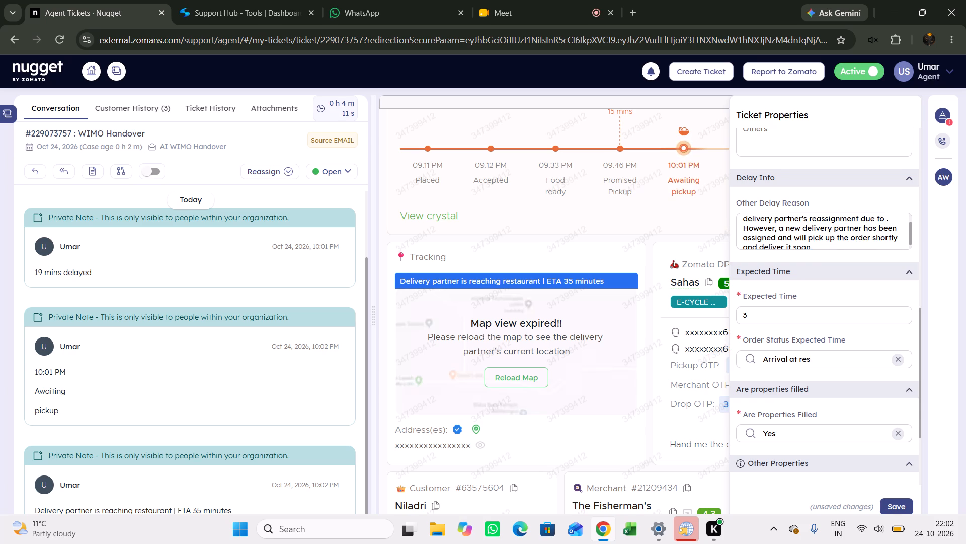
type("restau")
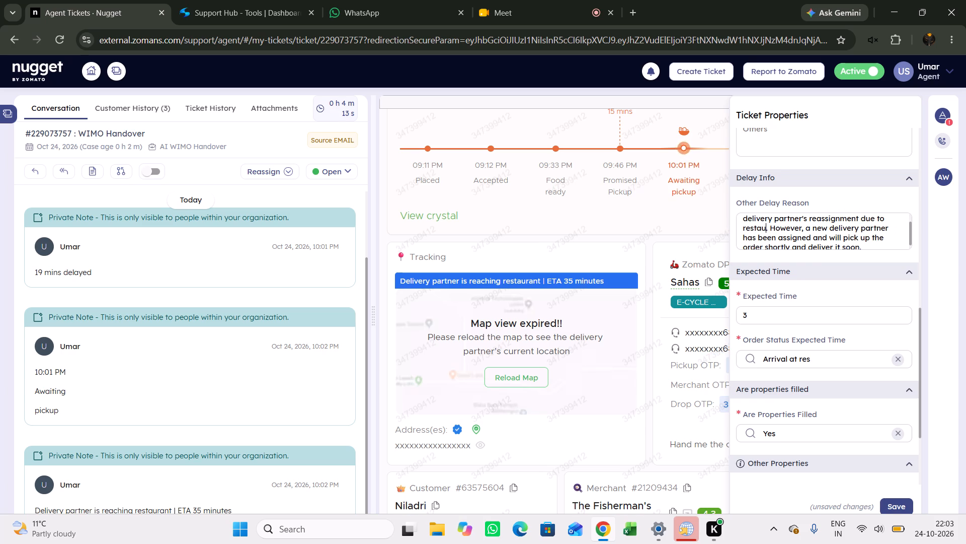
type("rant dekay")
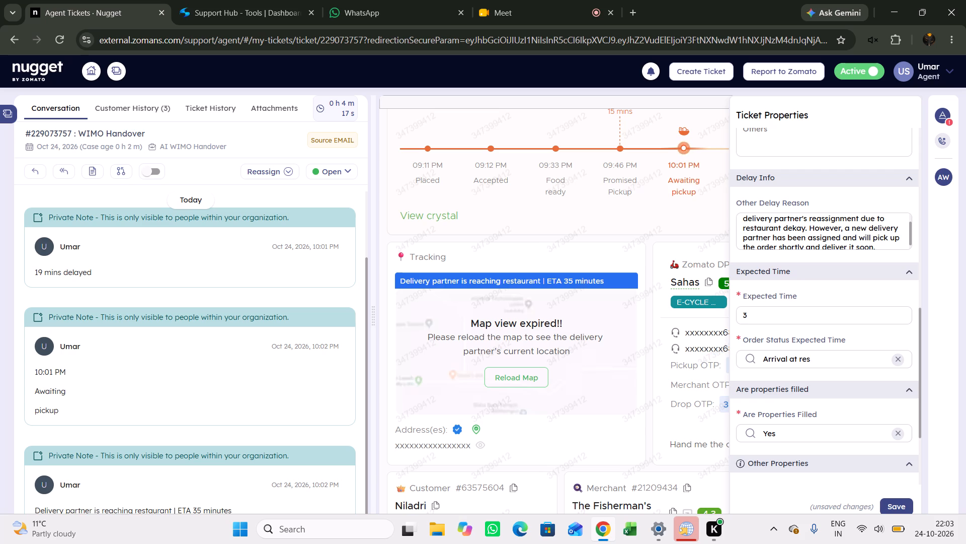
key("BackSpace")
key("BackSpace")
key("BackSpace")
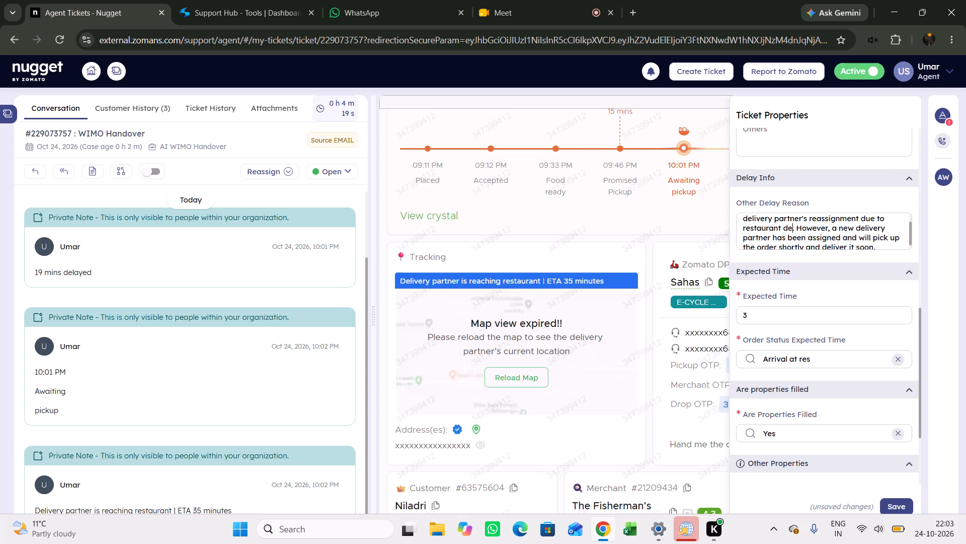
type("lay")
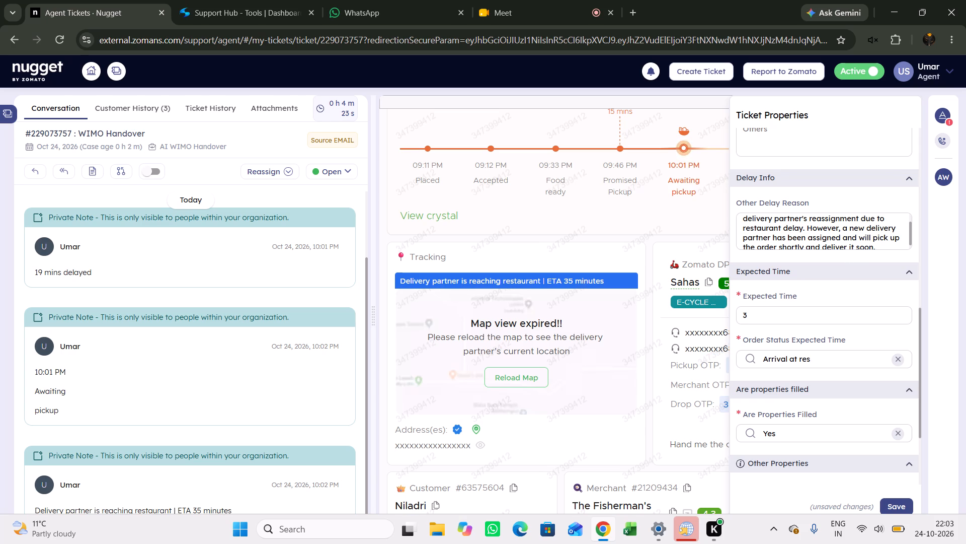
Remove "and deliver it soon" from the Other Delay Reason so the text ends with "will pick up the order shortly.".
left_click_drag(804, 244, 896, 252)
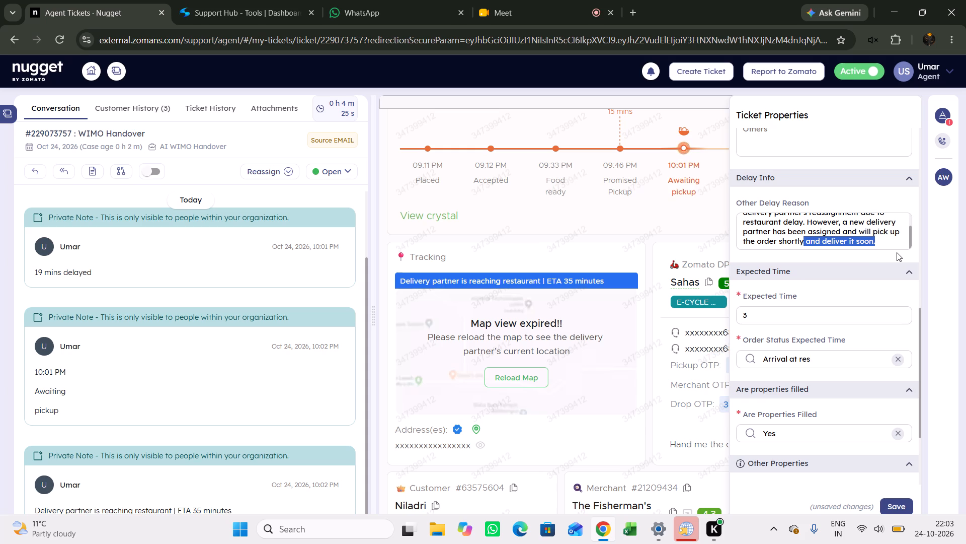
key("BackSpace")
key("period")
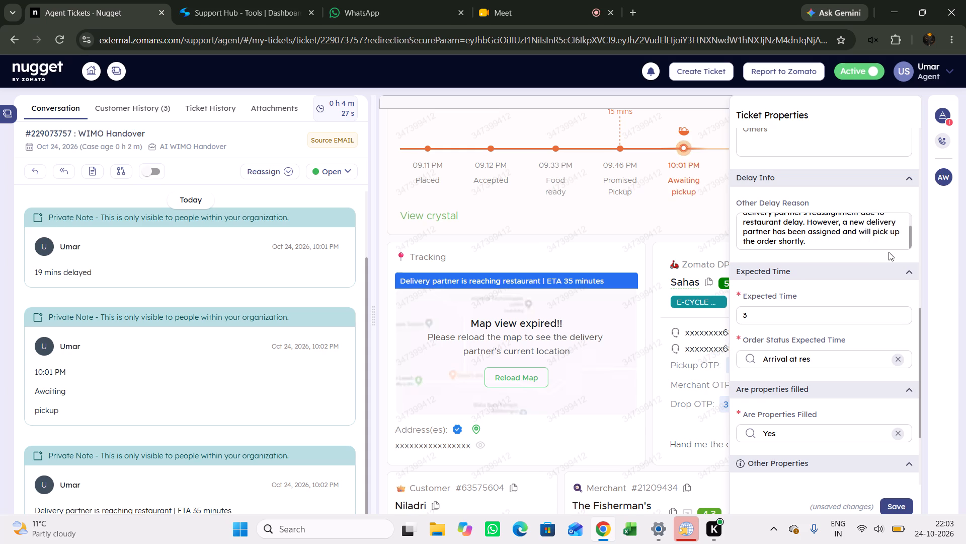
scroll(854, 289, "up", 5)
scroll(847, 299, "down", 4)
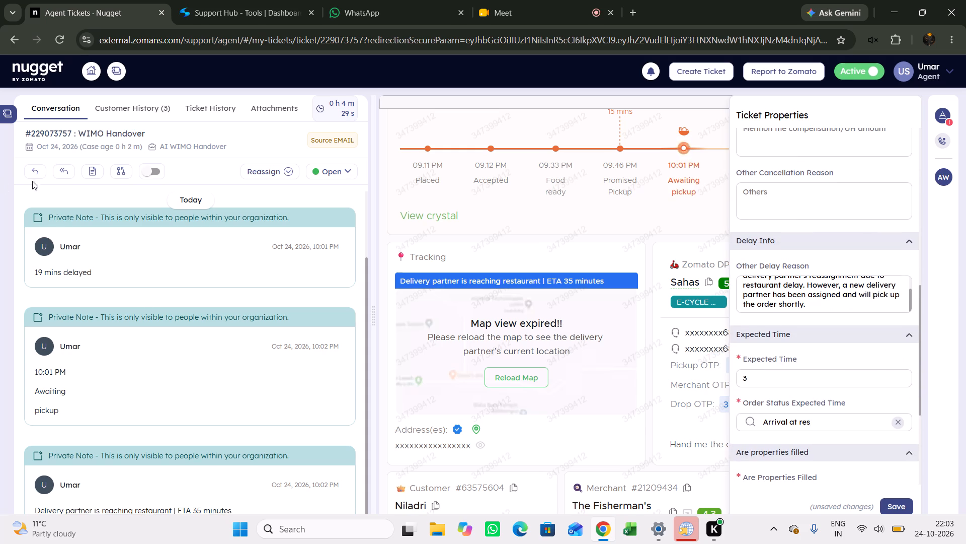
Add a private note to the ticket reading "dp connected".
left_click(88, 173)
type("dp connected")
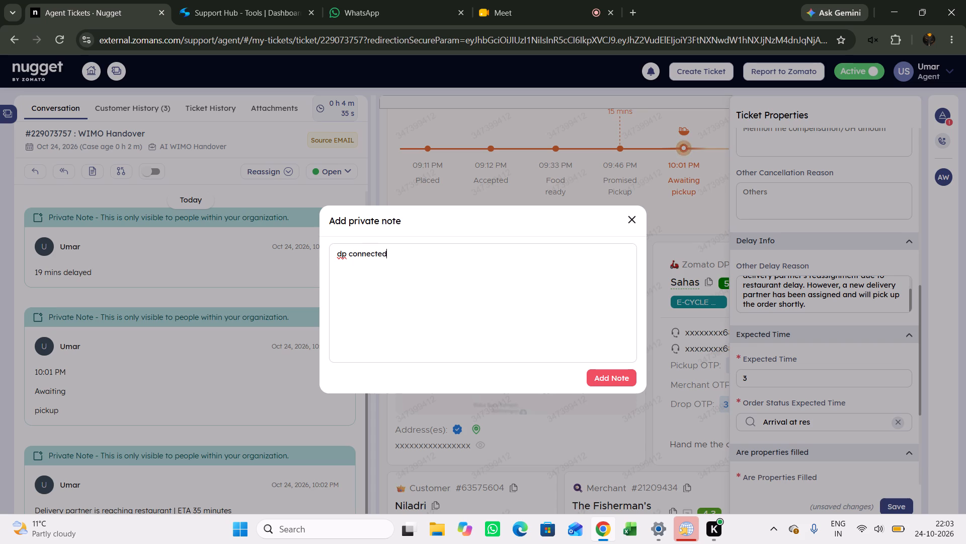
left_click(613, 376)
Save the changes made to the ticket properties.
scroll(855, 362, "down", 4)
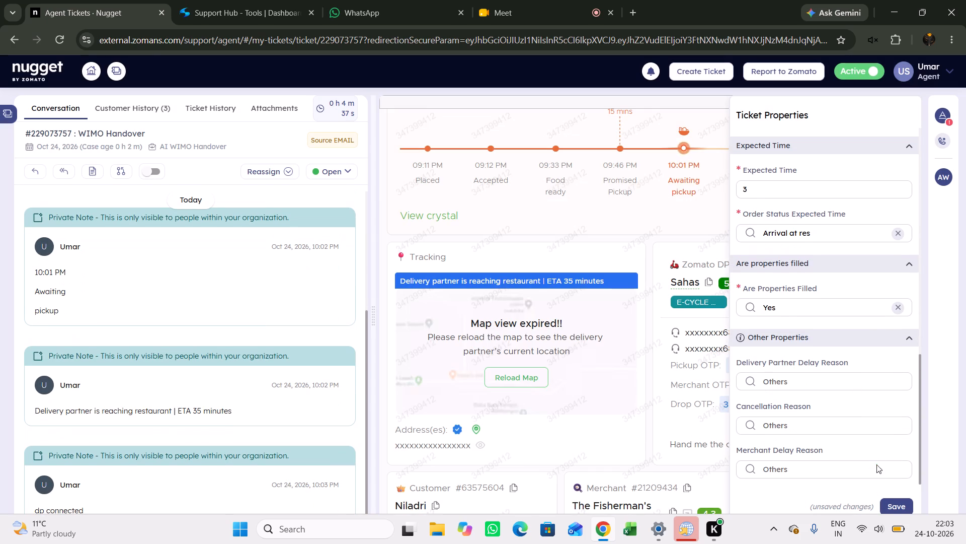
left_click(895, 497)
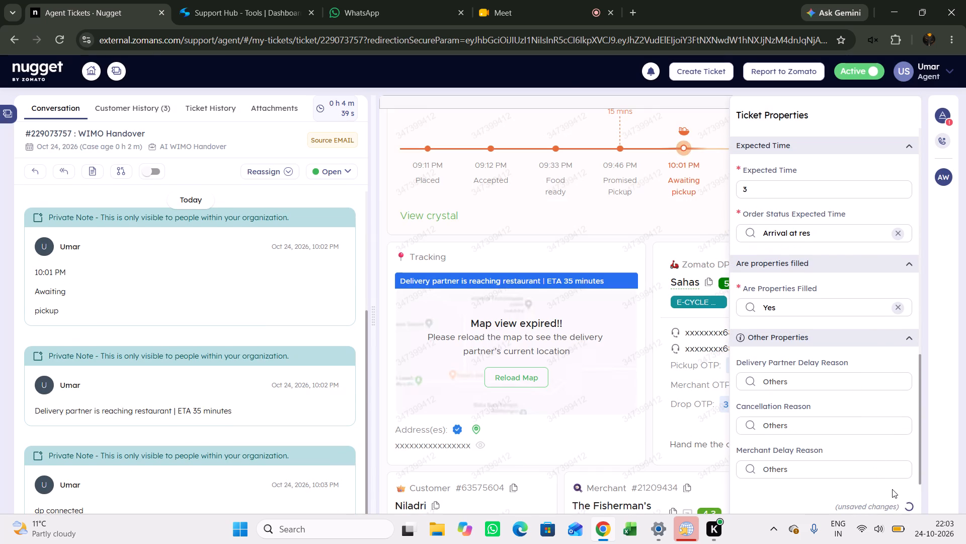